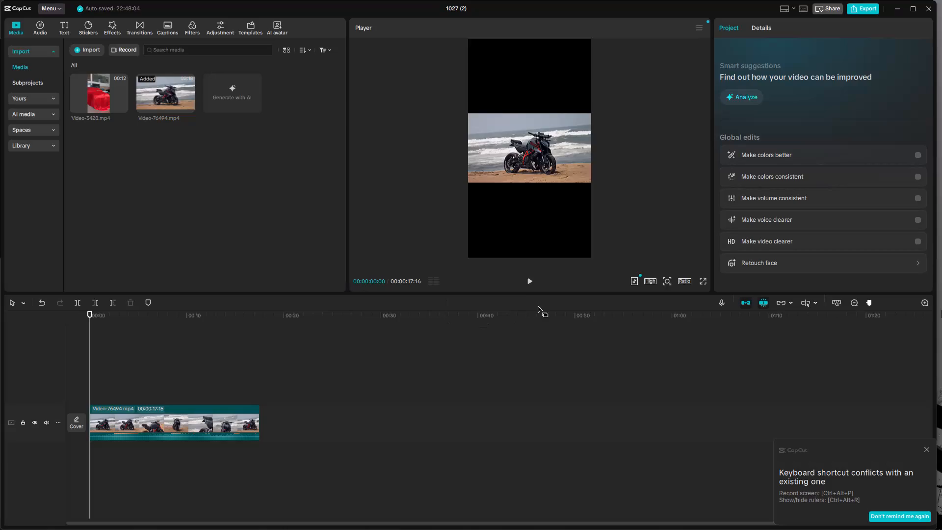
Preview the start of the motorcycle clip and split it at about 00:00:02:16.
{"action": "left_click", "coordinate": [527, 277]}
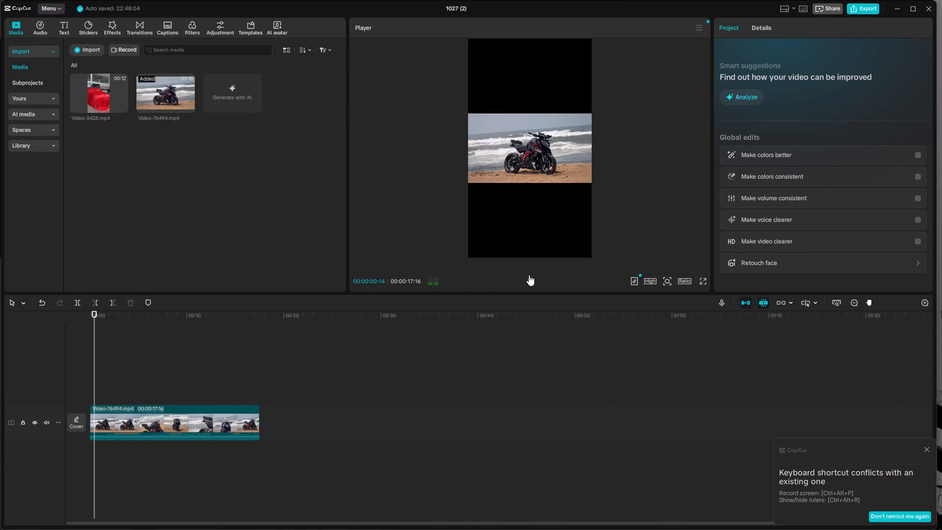
{"action": "left_click", "coordinate": [527, 282]}
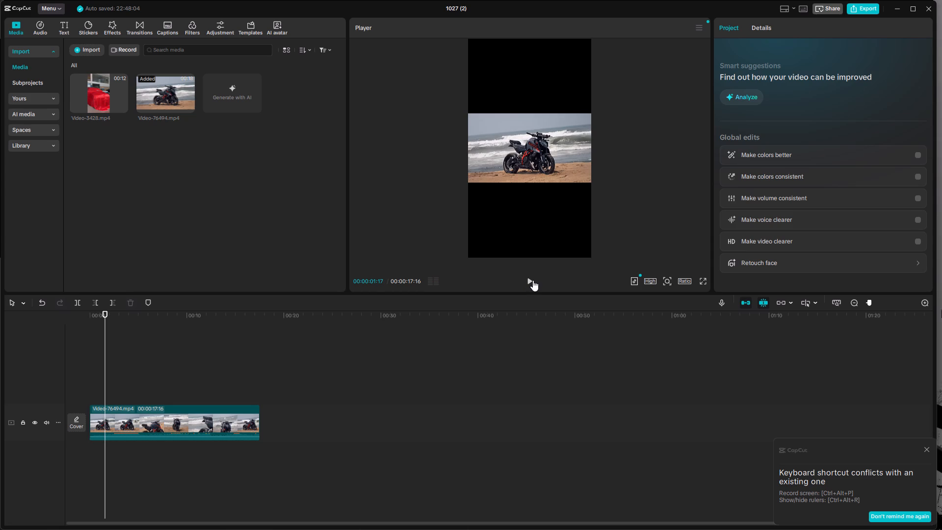
{"action": "left_click", "coordinate": [533, 280]}
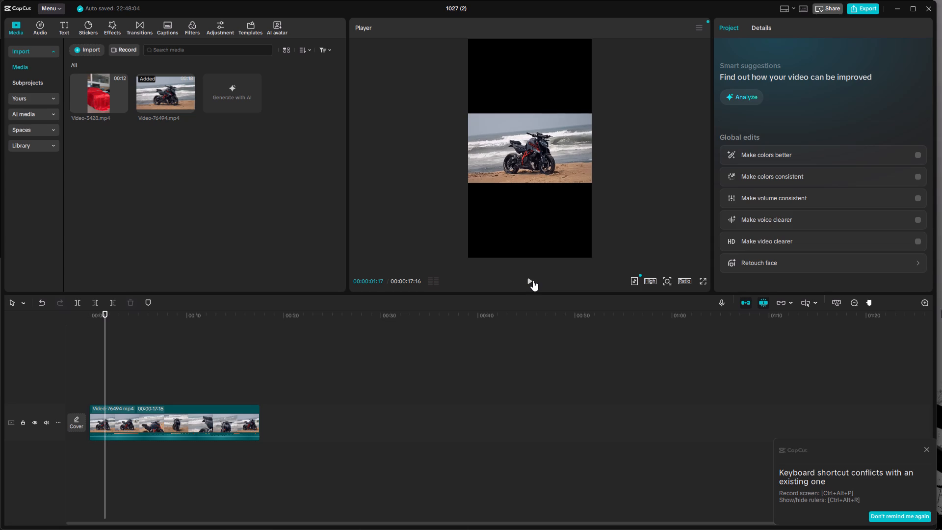
{"action": "left_click", "coordinate": [529, 280]}
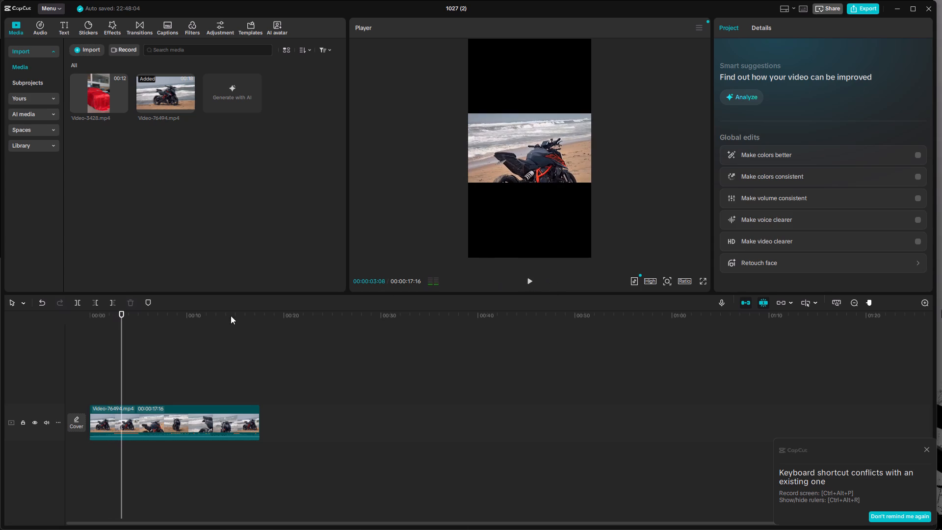
{"action": "left_click_drag", "start_coordinate": [118, 318], "coordinate": [58, 329]}
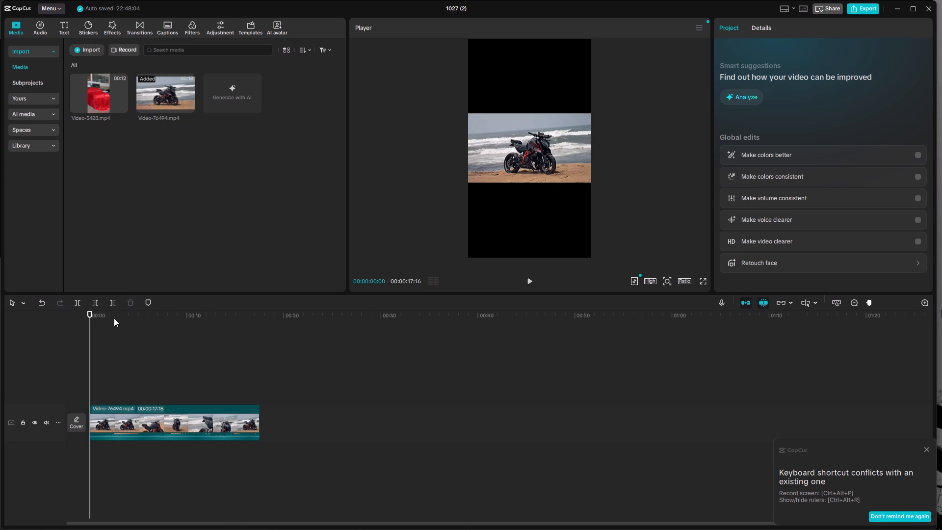
{"action": "left_click_drag", "start_coordinate": [90, 314], "coordinate": [113, 323]}
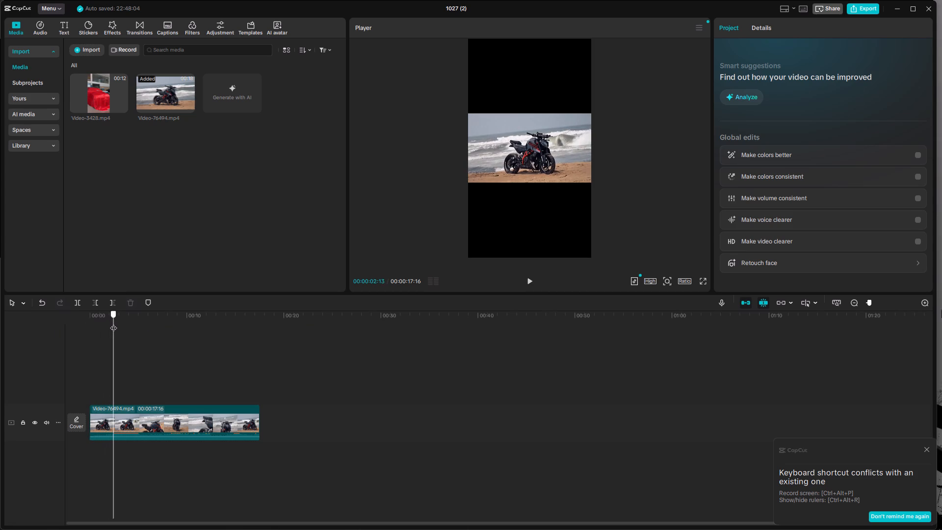
{"action": "left_click_drag", "start_coordinate": [113, 323], "coordinate": [114, 324]}
{"action": "left_click", "coordinate": [78, 304]}
Split the remaining motorcycle clip at about 00:00:04:29 and 00:00:07:15.
{"action": "left_click_drag", "start_coordinate": [115, 317], "coordinate": [135, 325]}
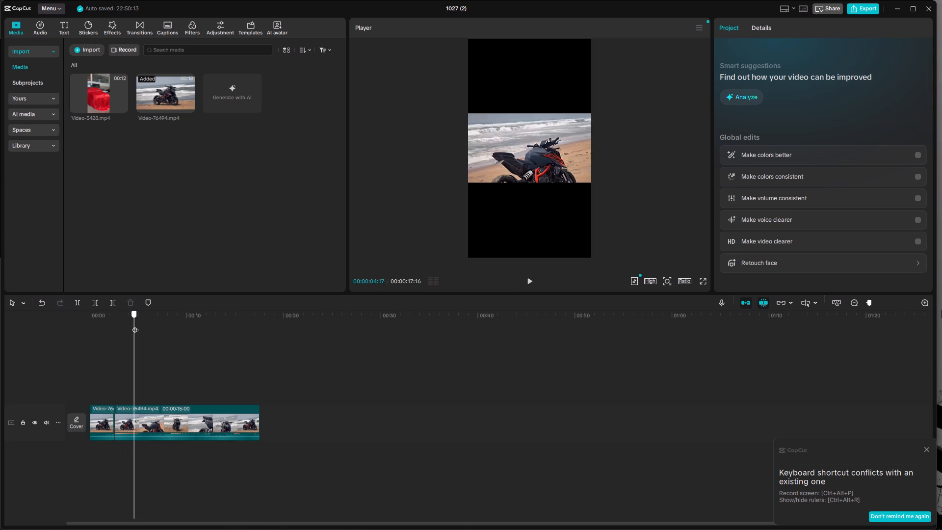
{"action": "left_click_drag", "start_coordinate": [135, 325], "coordinate": [138, 327]}
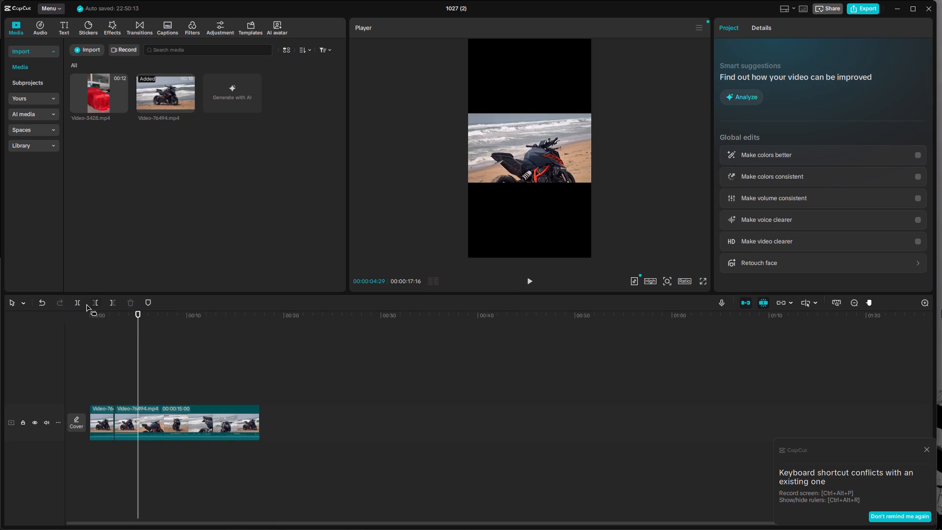
{"action": "left_click", "coordinate": [79, 302]}
{"action": "left_click_drag", "start_coordinate": [138, 315], "coordinate": [150, 318]}
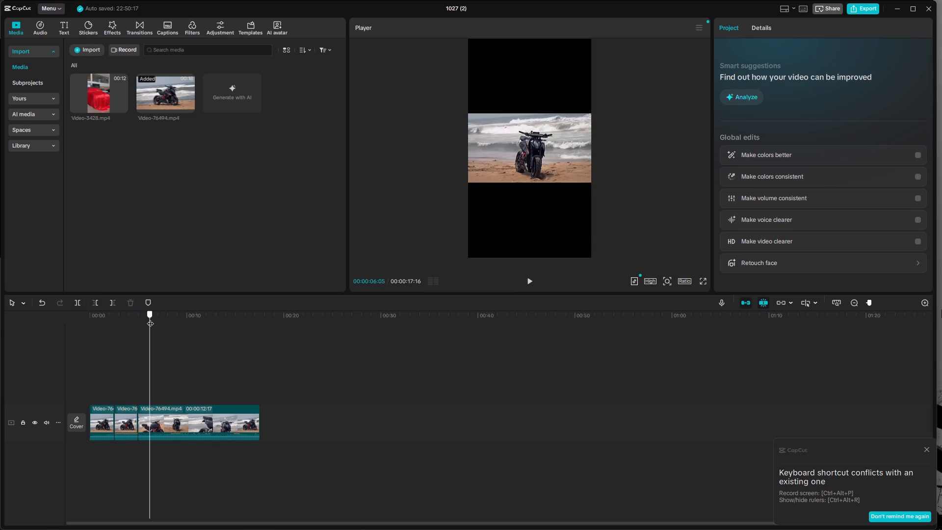
{"action": "left_click_drag", "start_coordinate": [150, 318], "coordinate": [168, 320]}
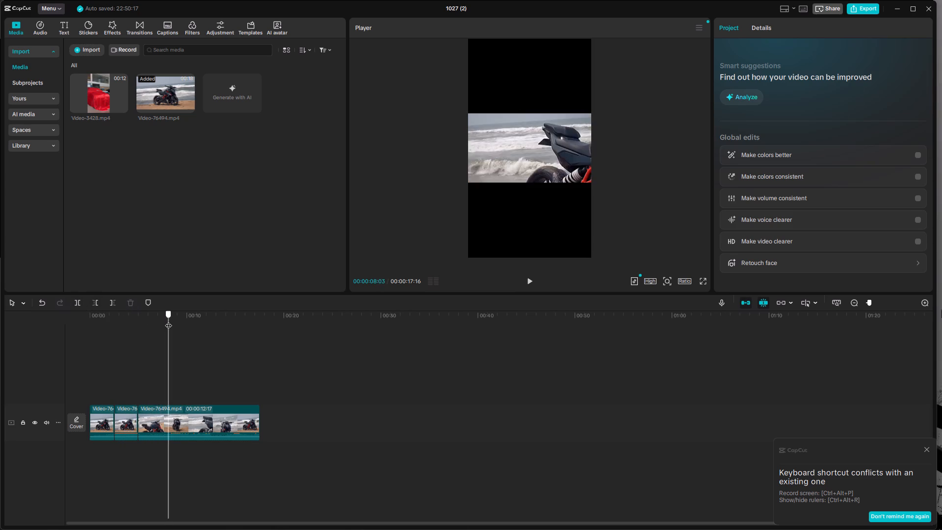
{"action": "left_click_drag", "start_coordinate": [168, 320], "coordinate": [164, 325]}
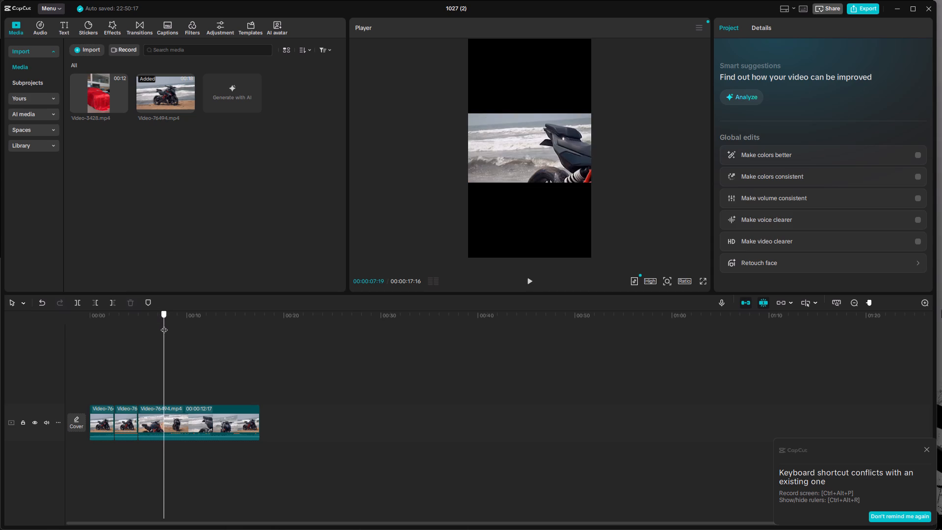
{"action": "left_click_drag", "start_coordinate": [164, 325], "coordinate": [162, 326]}
{"action": "left_click", "coordinate": [81, 301]}
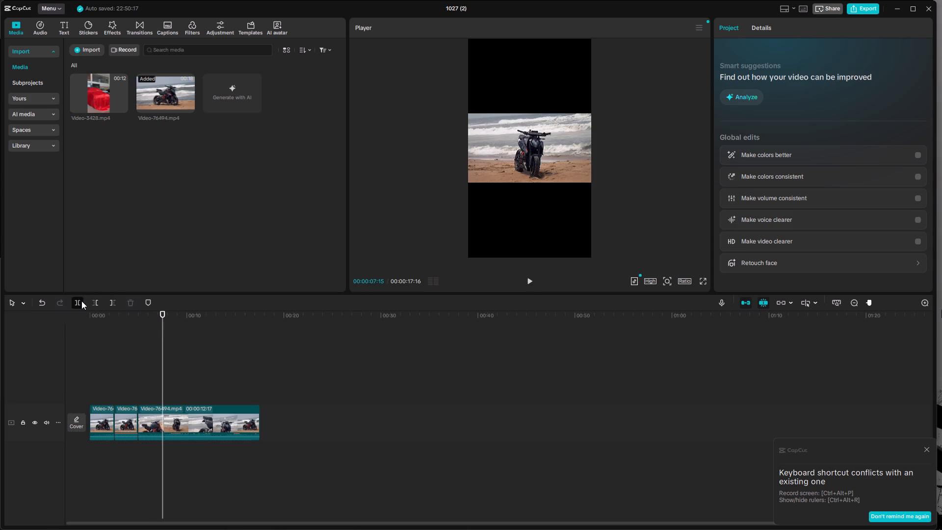
Split the remainder of the motorcycle clip at about 00:00:09:26 and 00:00:12:10.
{"action": "left_click_drag", "start_coordinate": [165, 313], "coordinate": [186, 319]}
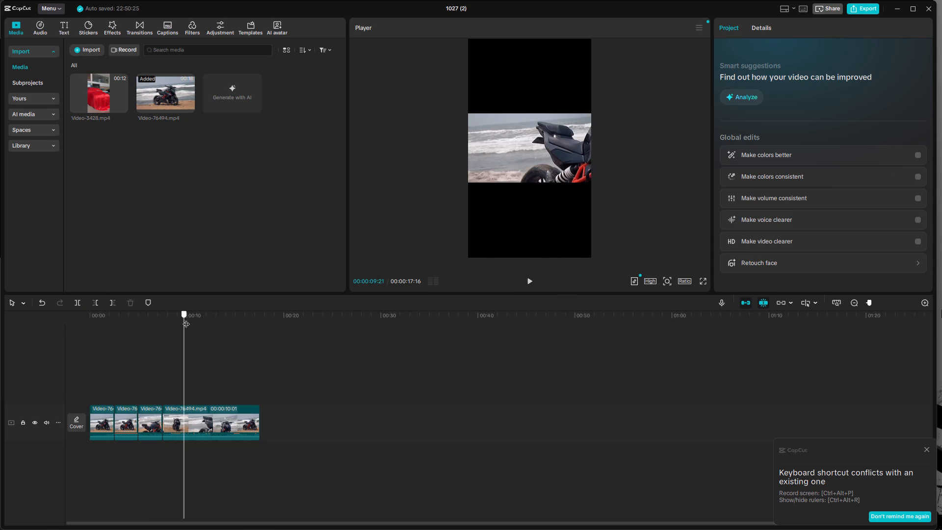
{"action": "left_click_drag", "start_coordinate": [186, 319], "coordinate": [185, 319]}
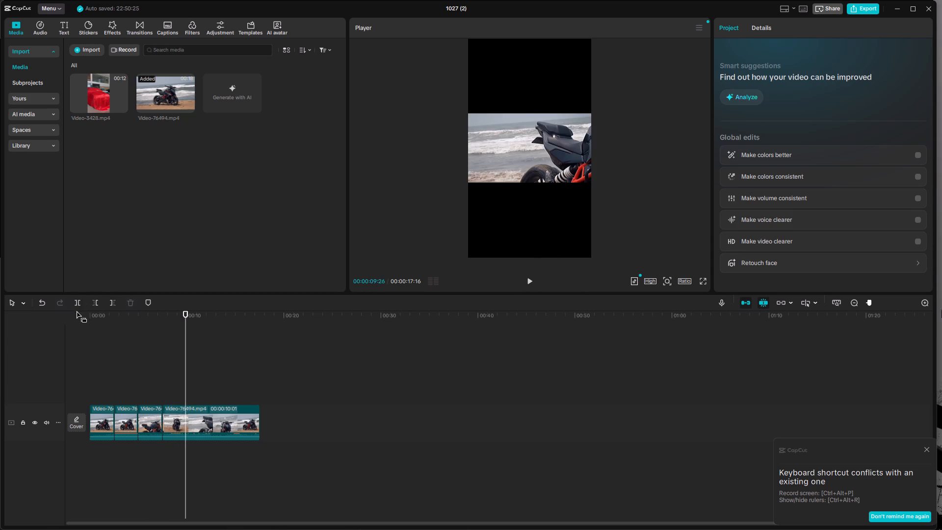
{"action": "left_click", "coordinate": [77, 305]}
{"action": "left_click_drag", "start_coordinate": [185, 313], "coordinate": [194, 316]}
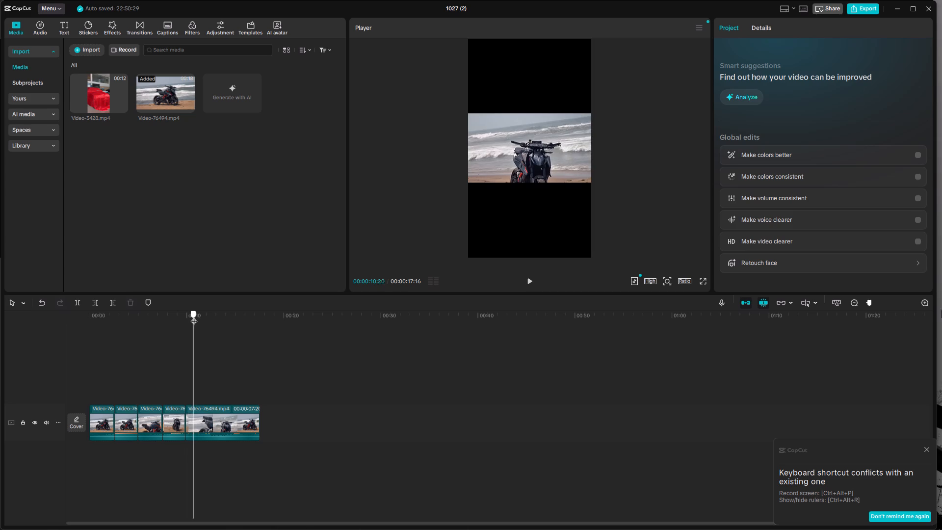
{"action": "left_click_drag", "start_coordinate": [194, 316], "coordinate": [209, 319]}
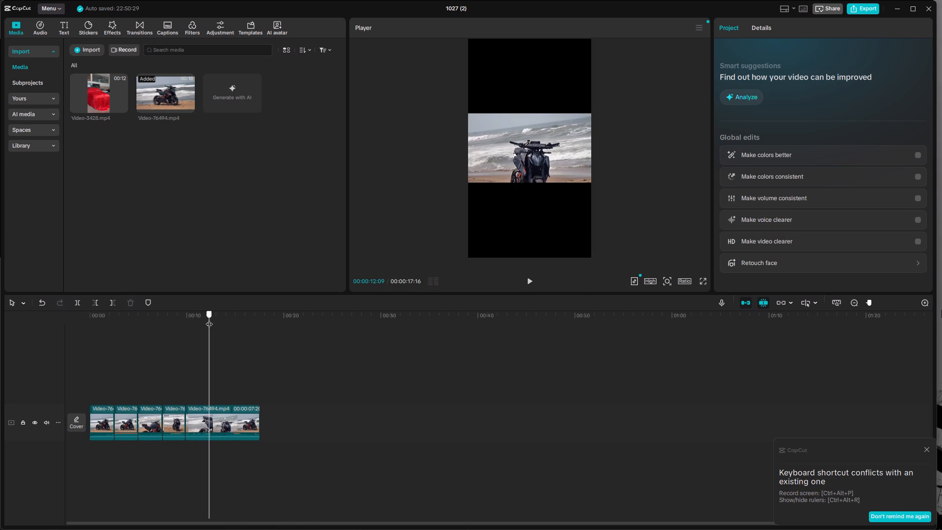
{"action": "left_click_drag", "start_coordinate": [209, 319], "coordinate": [210, 320]}
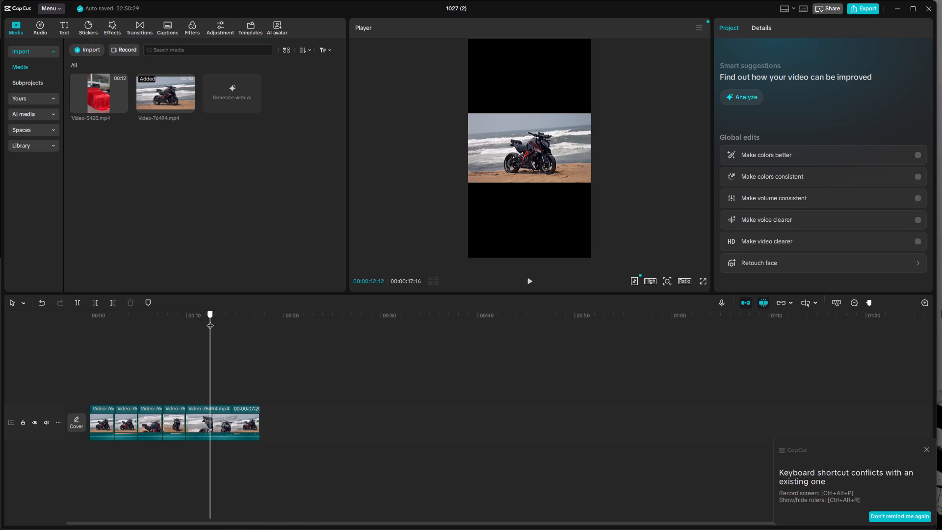
{"action": "left_click_drag", "start_coordinate": [210, 320], "coordinate": [209, 321]}
{"action": "left_click", "coordinate": [73, 302]}
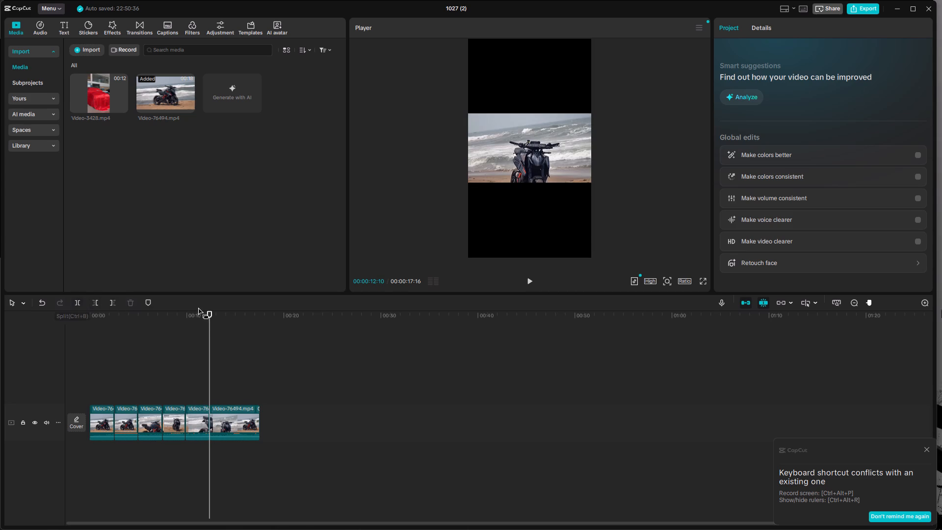
Split the last remaining piece of the motorcycle clip at about 00:00:14:26.
{"action": "left_click_drag", "start_coordinate": [211, 316], "coordinate": [235, 320]}
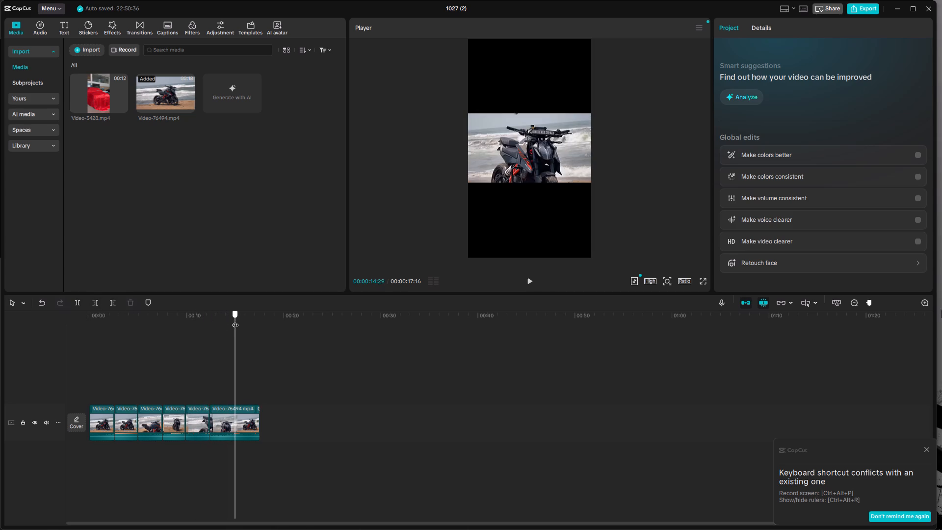
{"action": "left_click_drag", "start_coordinate": [235, 320], "coordinate": [232, 322]}
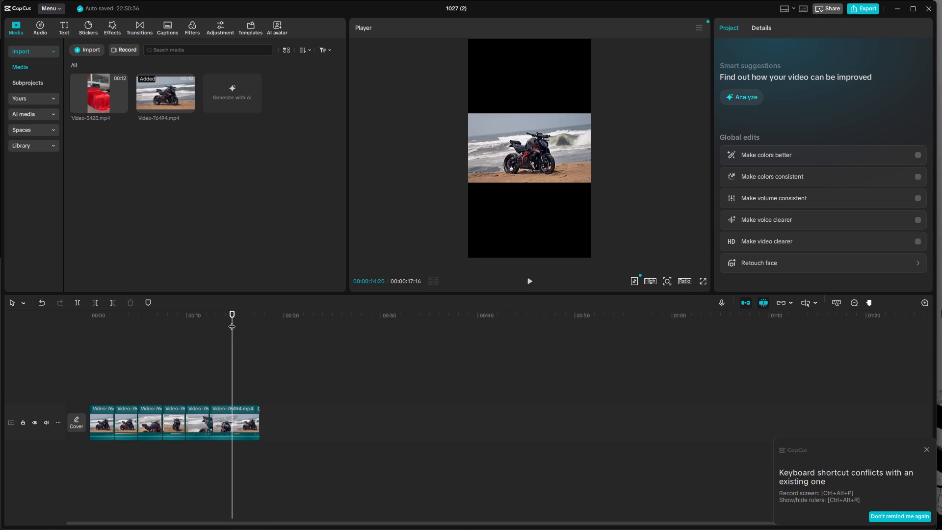
{"action": "left_click", "coordinate": [231, 318]}
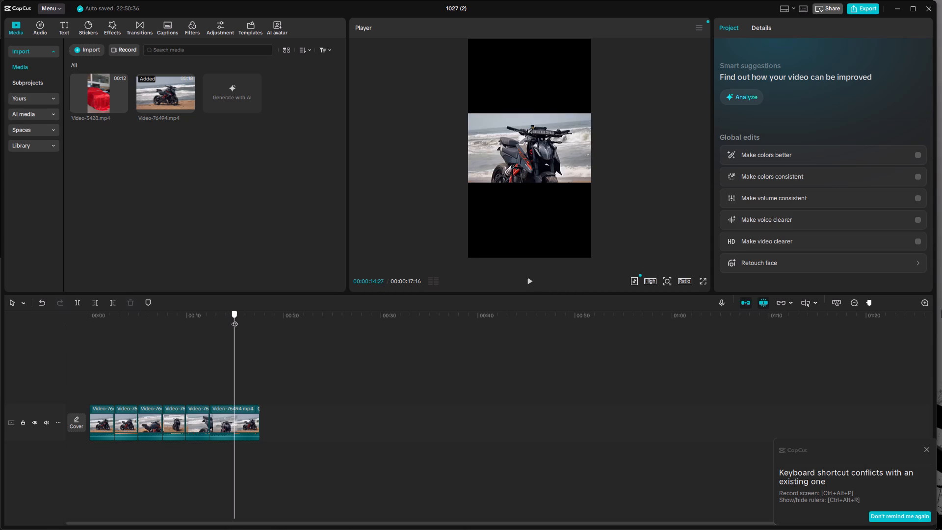
{"action": "left_click", "coordinate": [78, 305]}
Return the playhead to the start of the timeline and search the music library for "phonk".
{"action": "left_click_drag", "start_coordinate": [235, 315], "coordinate": [270, 322]}
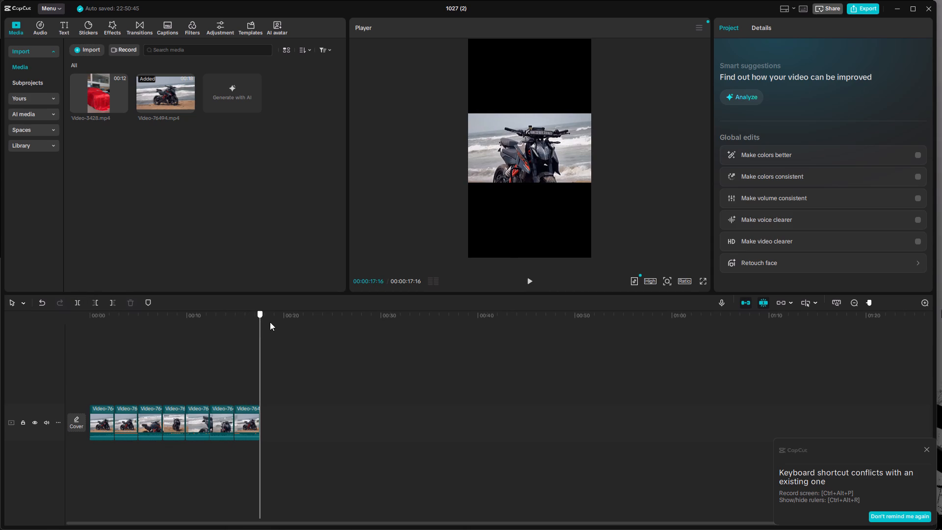
{"action": "left_click_drag", "start_coordinate": [270, 322], "coordinate": [274, 323]}
{"action": "scroll", "coordinate": [342, 377], "scroll_direction": "up", "scroll_amount": 16, "text": "ctrl"}
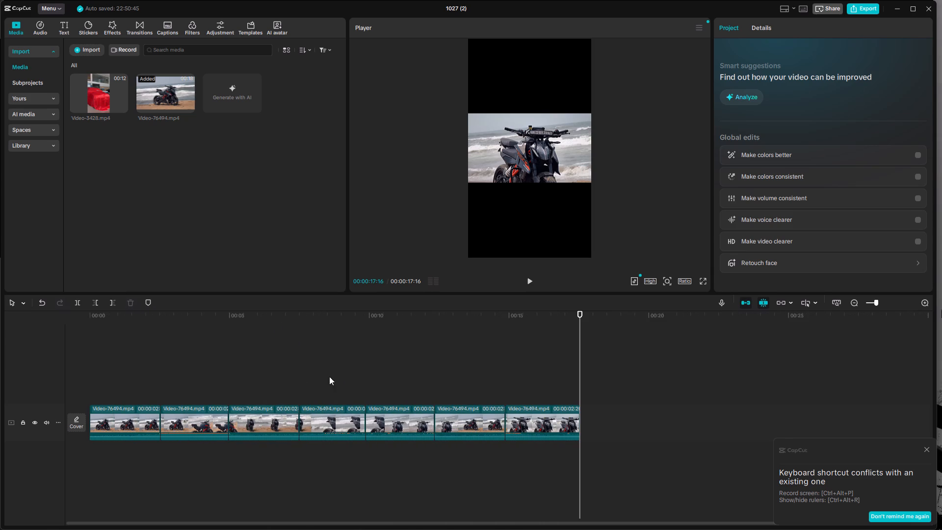
{"action": "left_click_drag", "start_coordinate": [582, 323], "coordinate": [0, 391]}
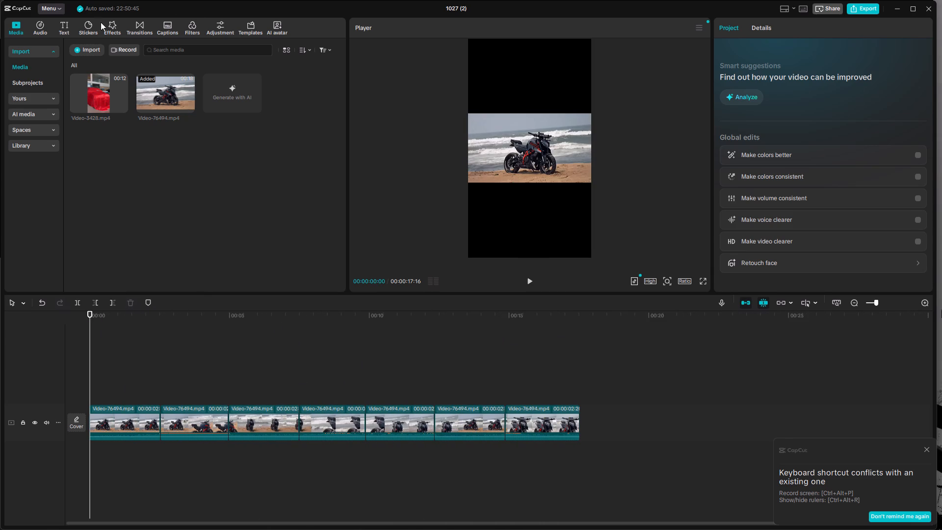
{"action": "left_click", "coordinate": [37, 23]}
{"action": "left_click", "coordinate": [143, 44]}
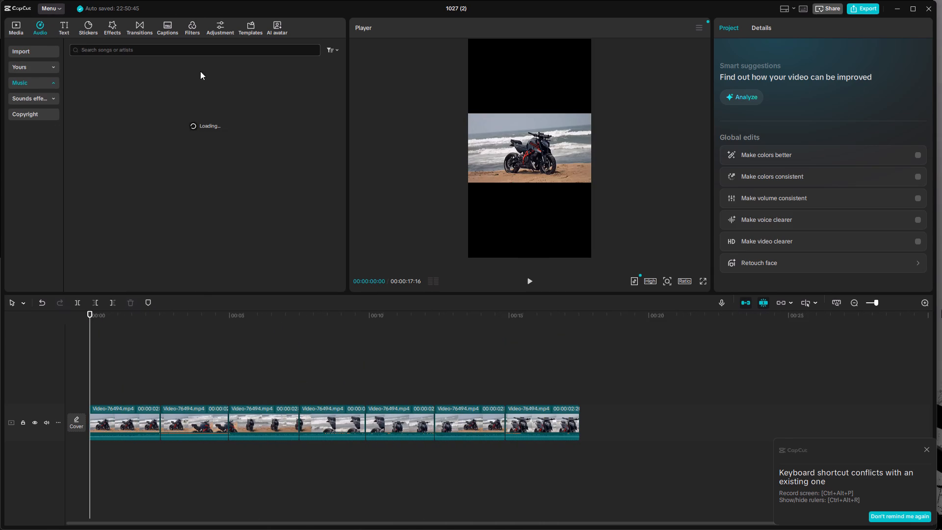
{"action": "type", "text": "phonk"}
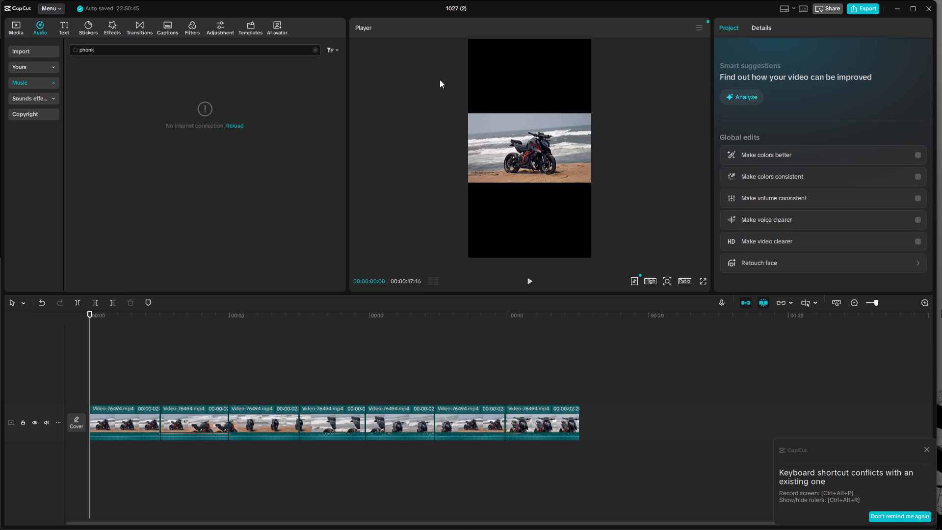
{"action": "left_click", "coordinate": [231, 125]}
Add the Horizontal Open effect above the first segment, trim it to that segment's end, and play the opening.
{"action": "left_click", "coordinate": [119, 24]}
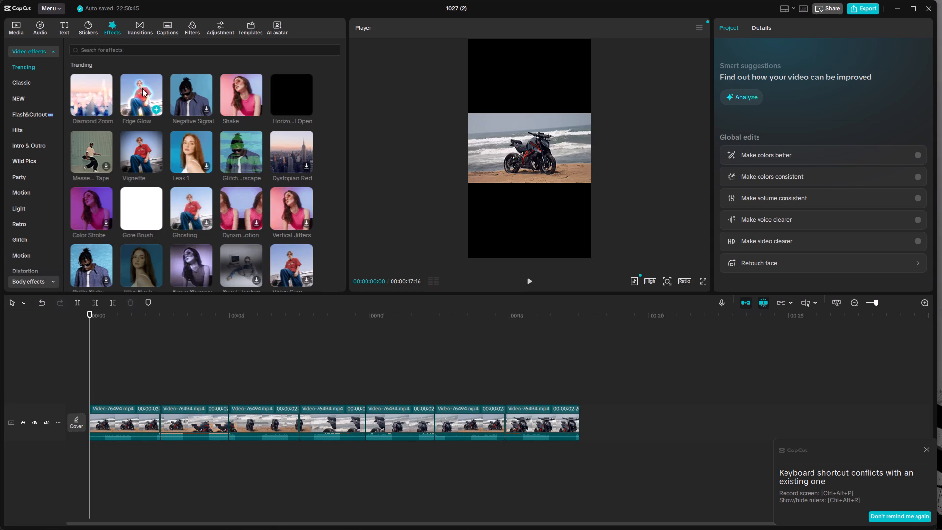
{"action": "left_click_drag", "start_coordinate": [296, 93], "coordinate": [272, 210]}
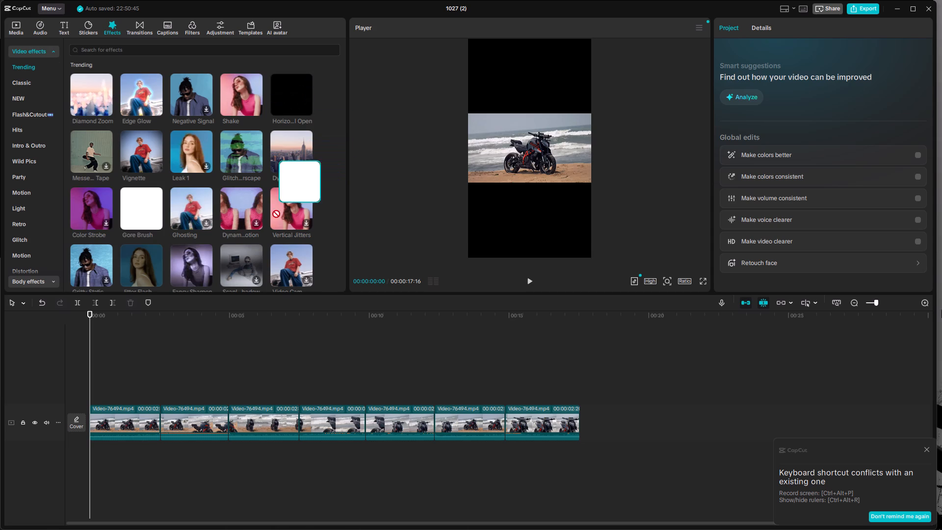
{"action": "left_click_drag", "start_coordinate": [272, 210], "coordinate": [93, 397]}
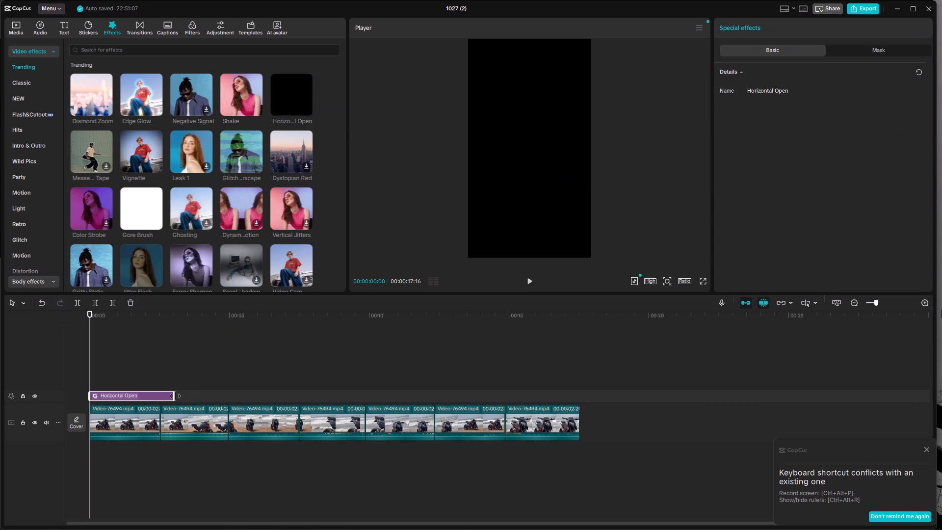
{"action": "left_click_drag", "start_coordinate": [175, 396], "coordinate": [157, 402]}
{"action": "left_click", "coordinate": [529, 281]}
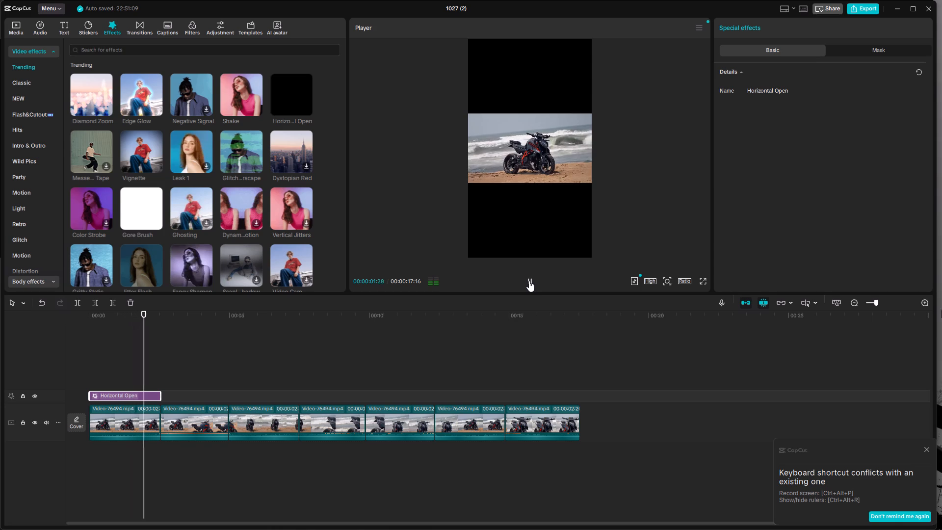
{"action": "left_click", "coordinate": [529, 281]}
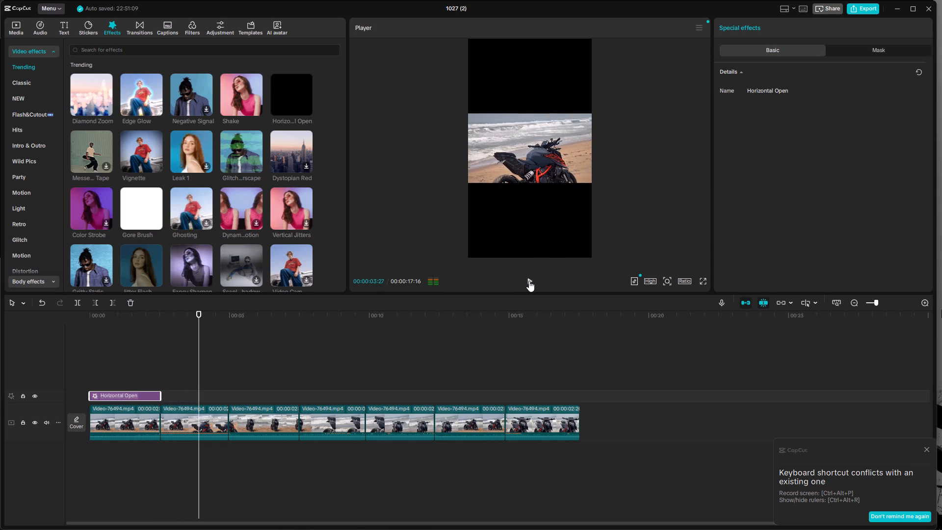
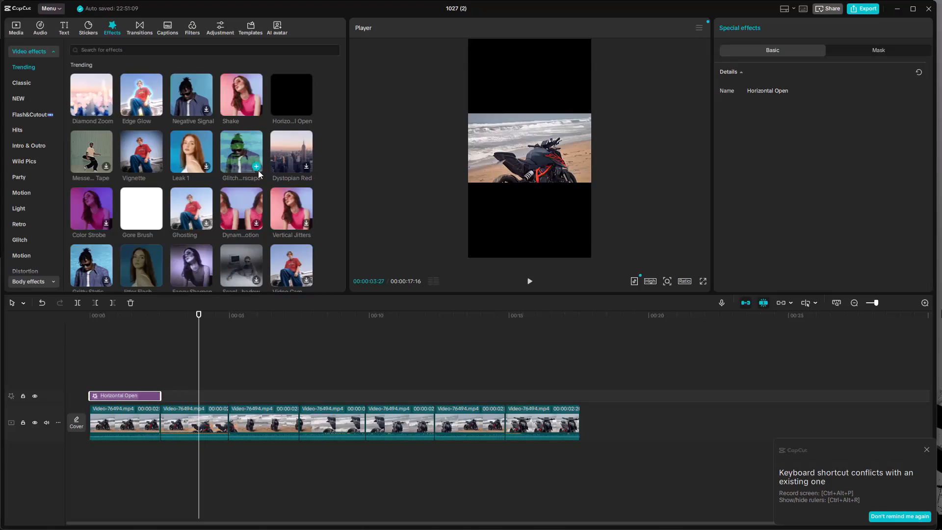
Try the Dystopian Red effect from the trending video effects and preview the green glitch effect beside it.
{"action": "left_click", "coordinate": [306, 165]}
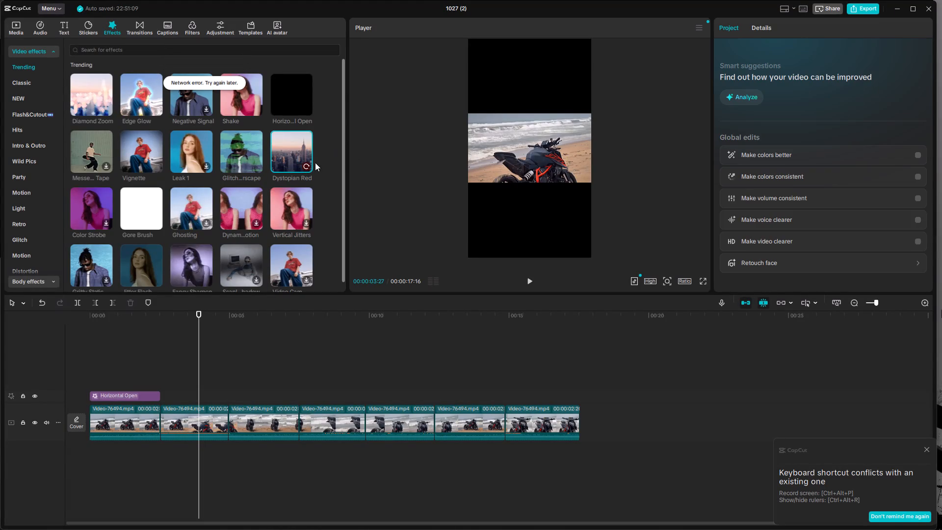
{"action": "left_click", "coordinate": [307, 164]}
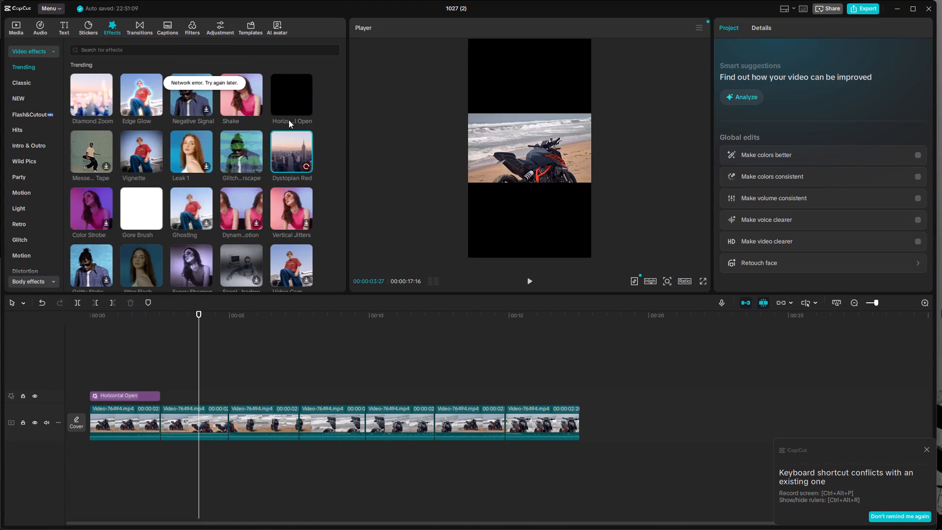
{"action": "left_click", "coordinate": [286, 133]}
{"action": "left_click", "coordinate": [235, 145]}
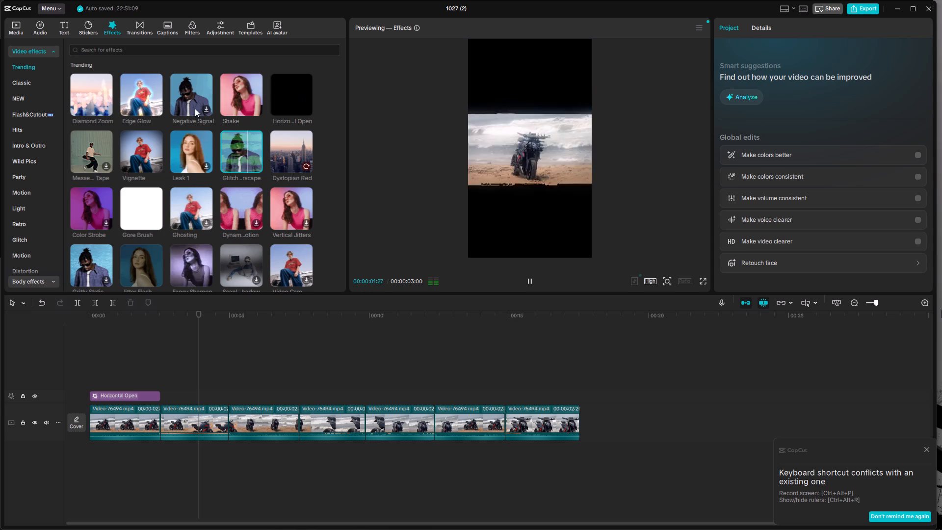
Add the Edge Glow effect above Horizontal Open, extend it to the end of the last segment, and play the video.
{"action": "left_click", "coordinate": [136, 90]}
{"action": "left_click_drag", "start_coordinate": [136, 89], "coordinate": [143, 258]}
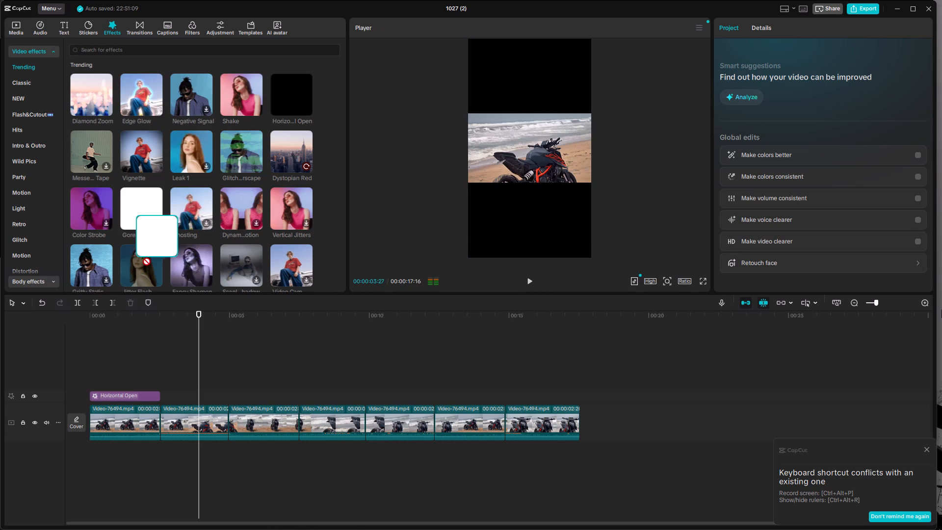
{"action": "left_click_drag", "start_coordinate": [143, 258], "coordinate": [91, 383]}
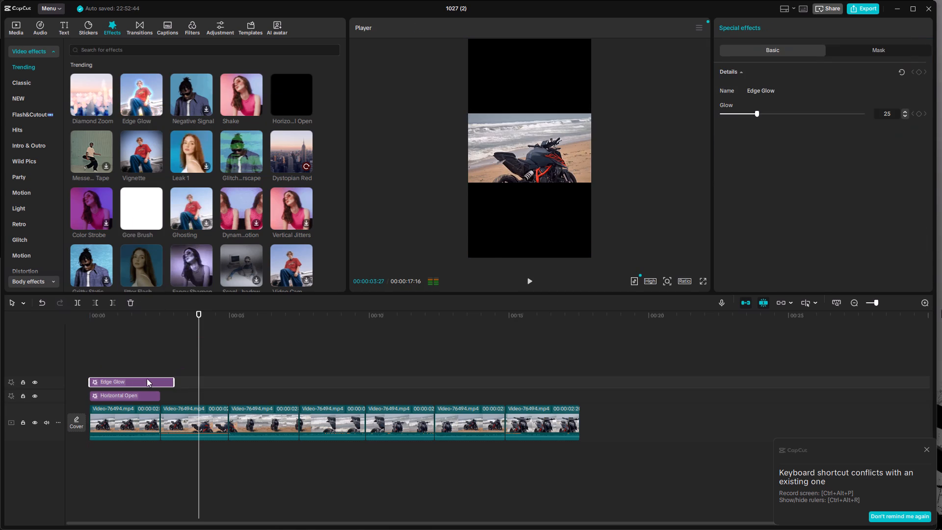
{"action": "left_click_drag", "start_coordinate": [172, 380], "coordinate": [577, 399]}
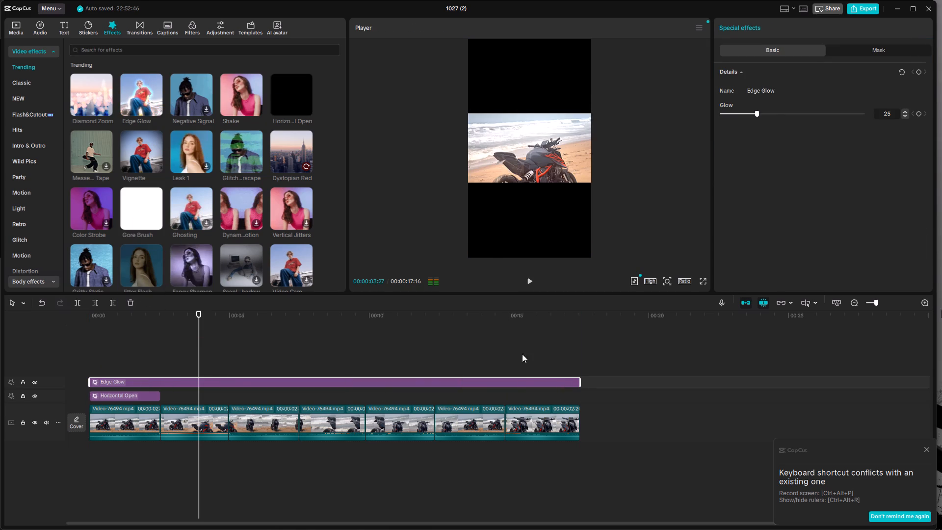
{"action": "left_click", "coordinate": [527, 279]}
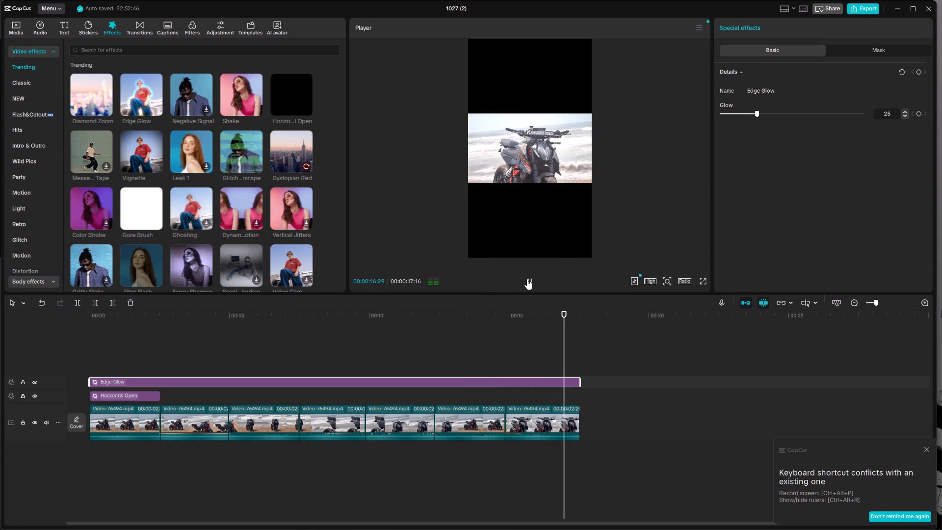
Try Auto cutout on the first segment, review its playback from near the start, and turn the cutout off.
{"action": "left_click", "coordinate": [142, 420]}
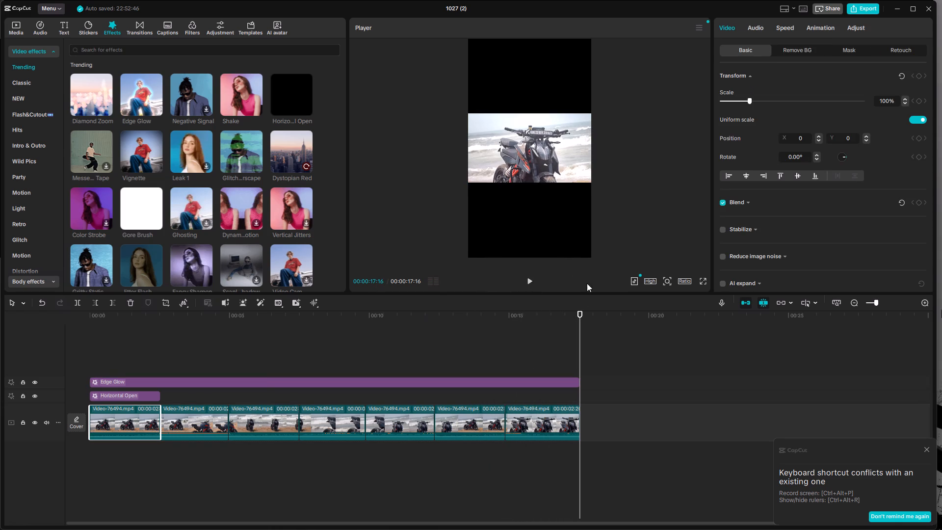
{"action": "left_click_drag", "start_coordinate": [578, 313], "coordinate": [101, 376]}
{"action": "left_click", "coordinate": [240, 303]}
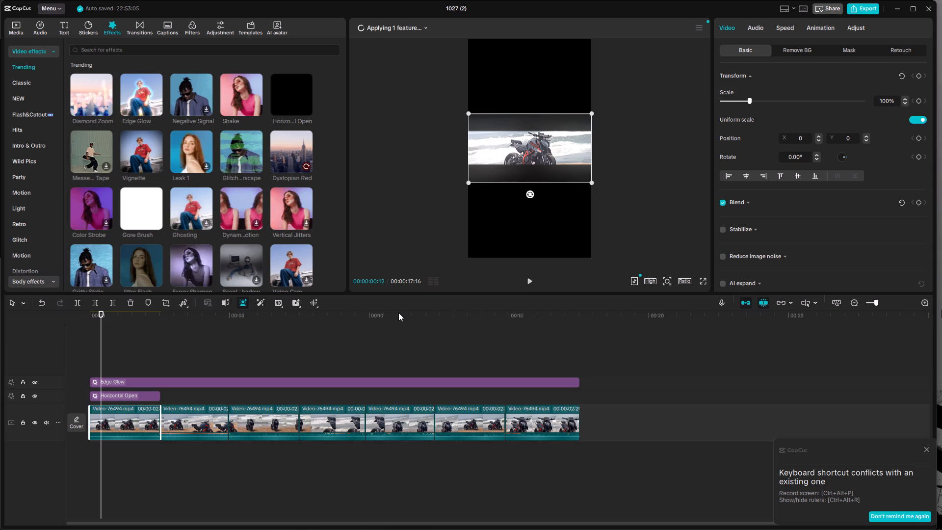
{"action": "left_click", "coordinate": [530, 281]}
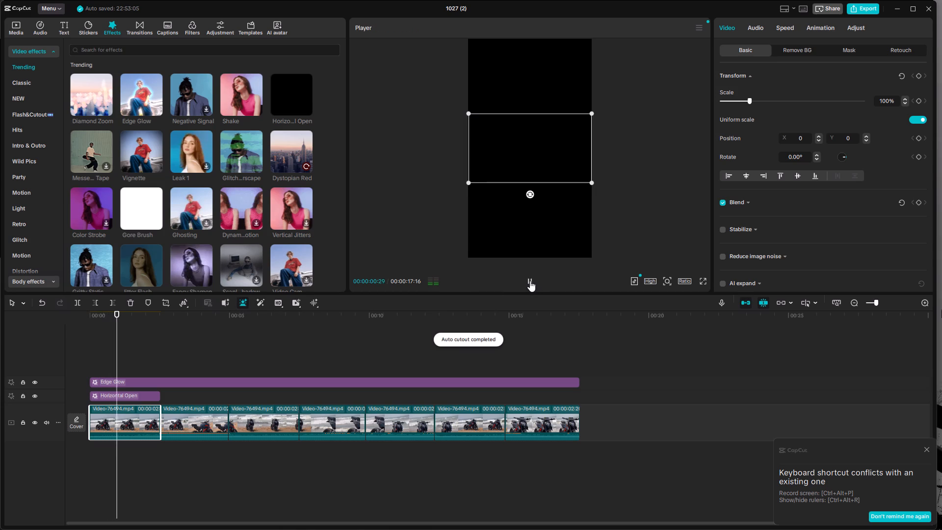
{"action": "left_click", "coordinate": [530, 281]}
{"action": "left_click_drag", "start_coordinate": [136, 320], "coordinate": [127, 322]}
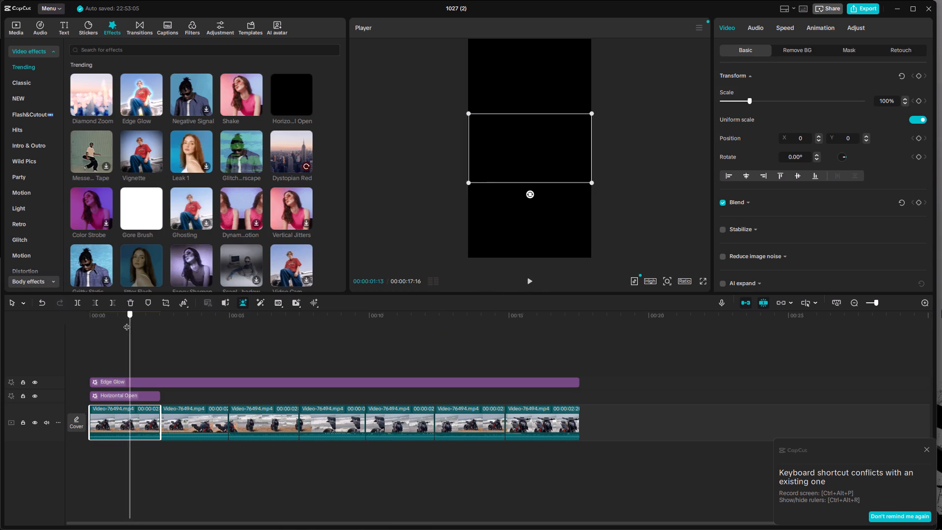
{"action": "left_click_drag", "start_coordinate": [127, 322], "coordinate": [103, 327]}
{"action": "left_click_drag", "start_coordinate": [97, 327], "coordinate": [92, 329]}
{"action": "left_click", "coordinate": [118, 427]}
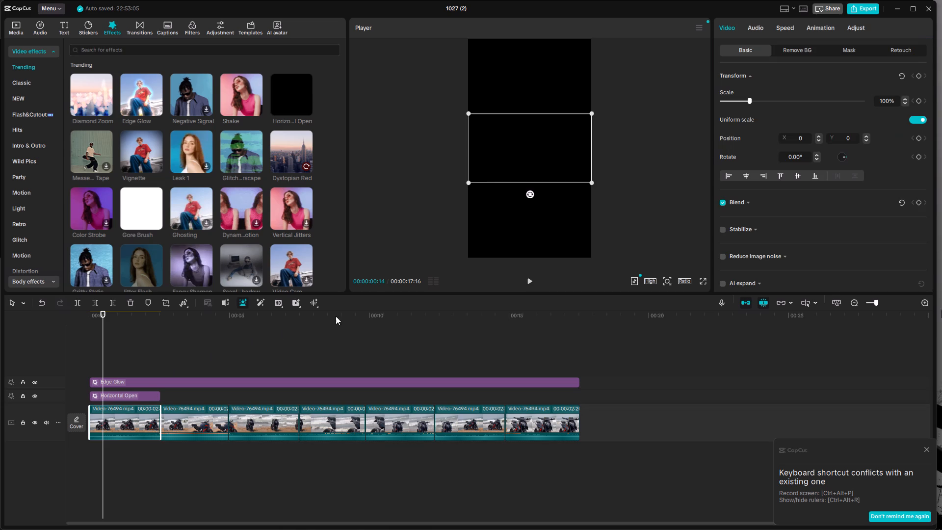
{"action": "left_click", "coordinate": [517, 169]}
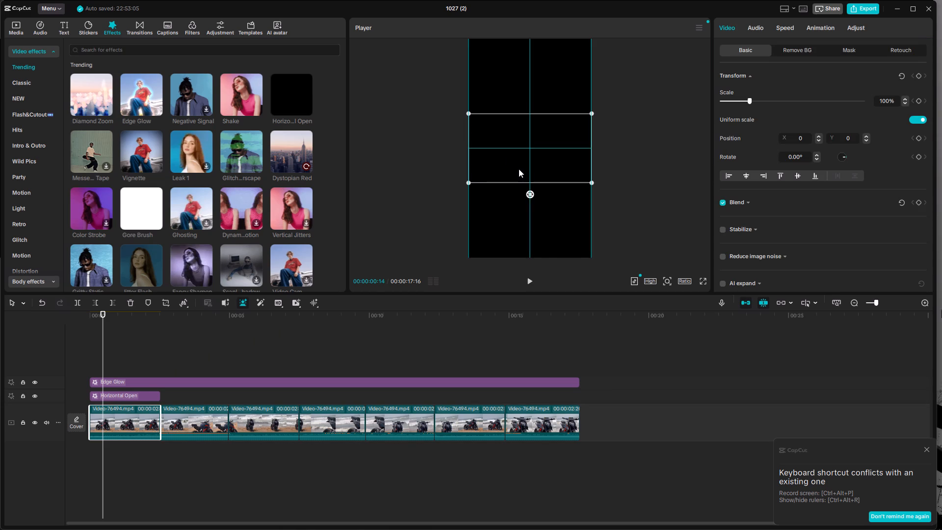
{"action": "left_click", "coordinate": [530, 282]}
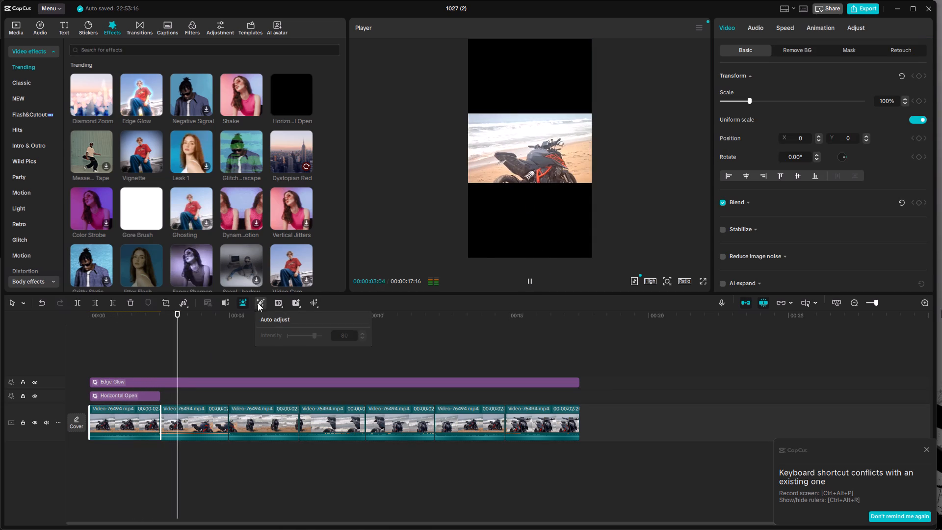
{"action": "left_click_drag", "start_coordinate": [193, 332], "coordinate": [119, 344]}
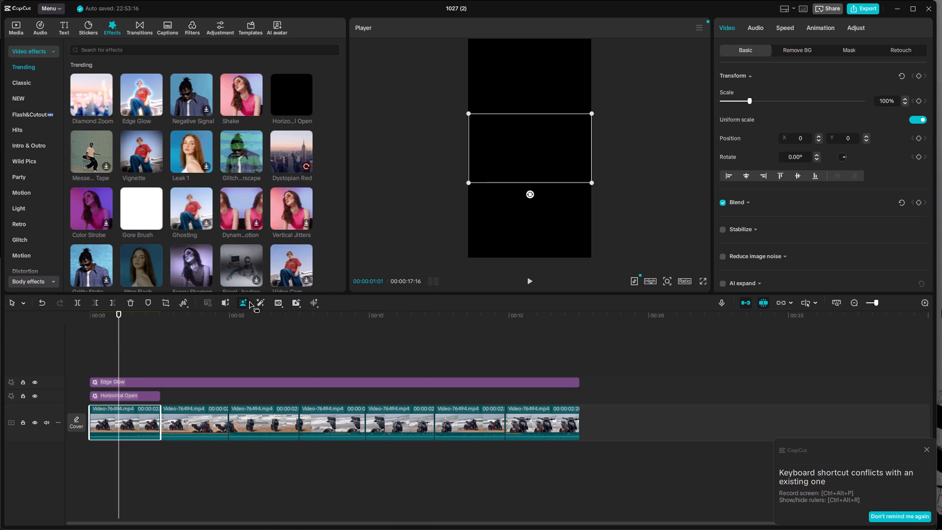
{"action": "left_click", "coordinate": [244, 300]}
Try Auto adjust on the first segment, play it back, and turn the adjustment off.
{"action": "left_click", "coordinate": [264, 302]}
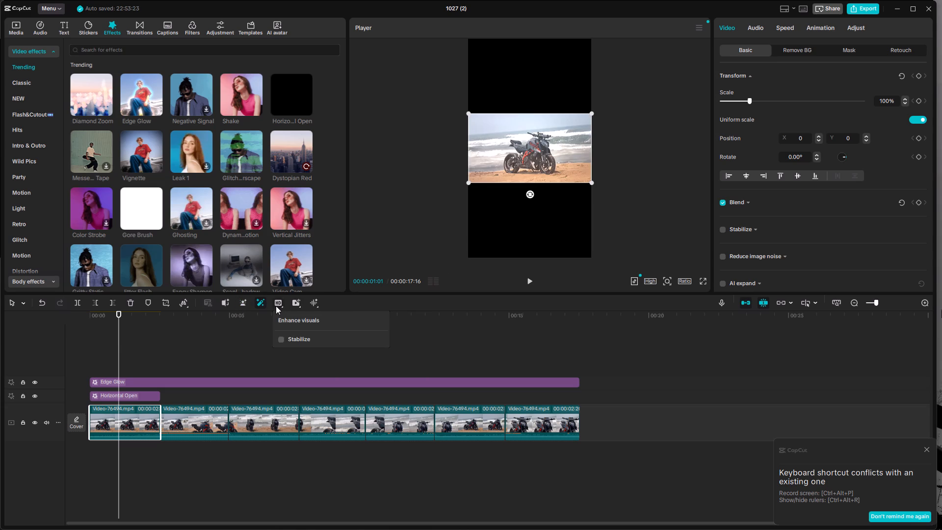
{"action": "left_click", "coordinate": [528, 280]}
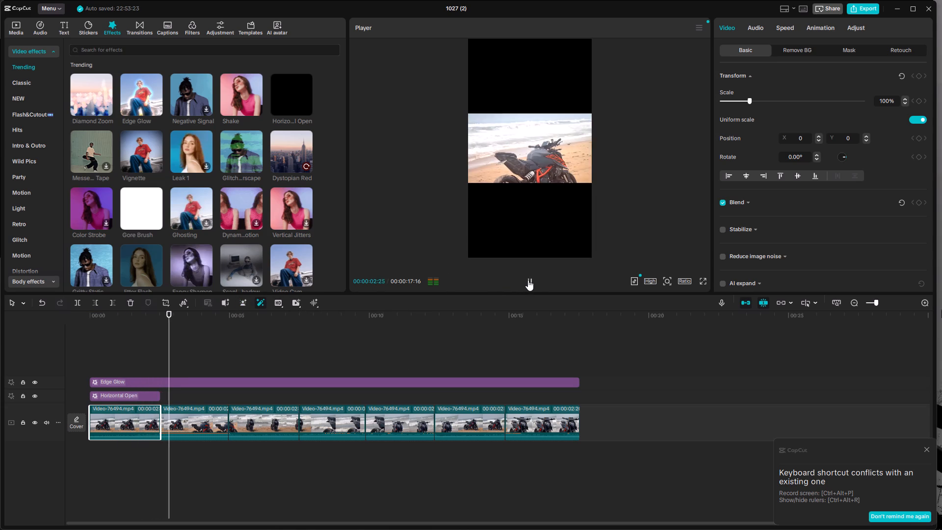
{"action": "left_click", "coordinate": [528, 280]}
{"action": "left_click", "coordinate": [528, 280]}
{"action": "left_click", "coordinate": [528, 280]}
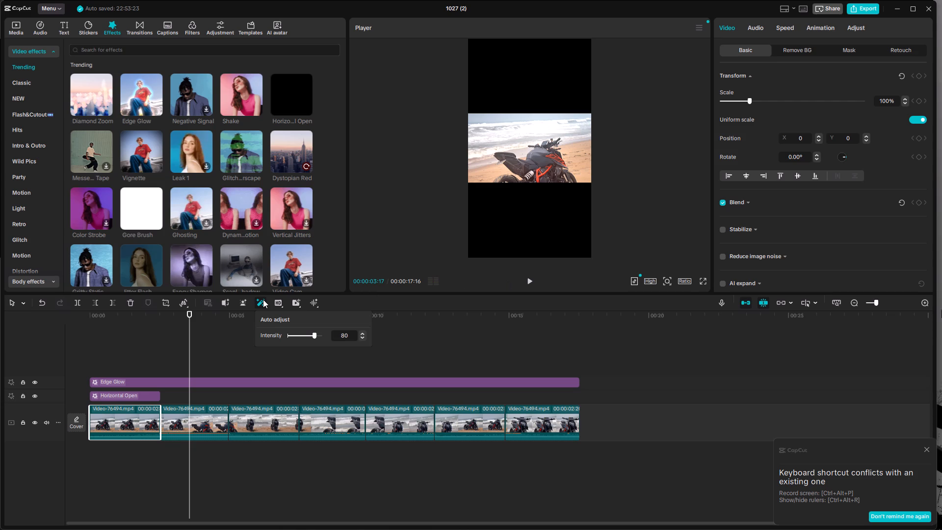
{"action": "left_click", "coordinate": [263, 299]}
Stabilize the second segment at the Recommended level and play it back.
{"action": "left_click", "coordinate": [209, 417]}
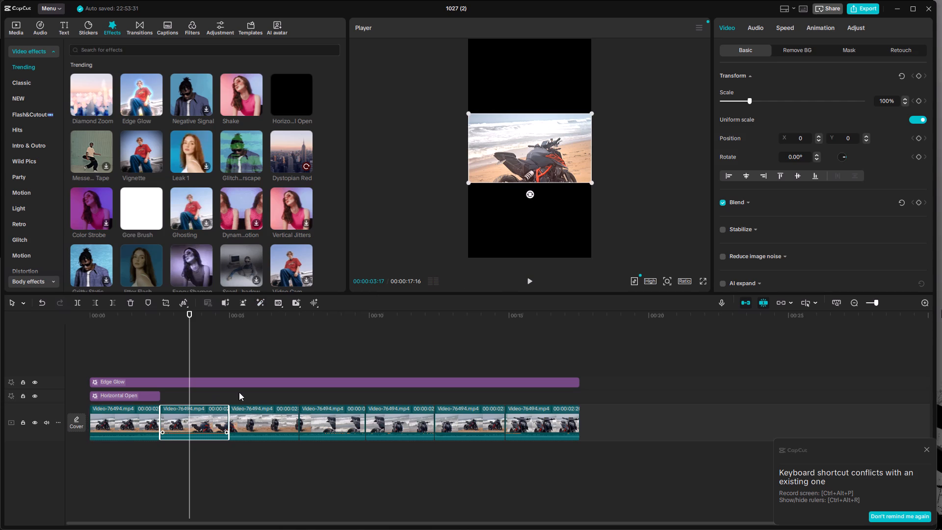
{"action": "left_click", "coordinate": [278, 303]}
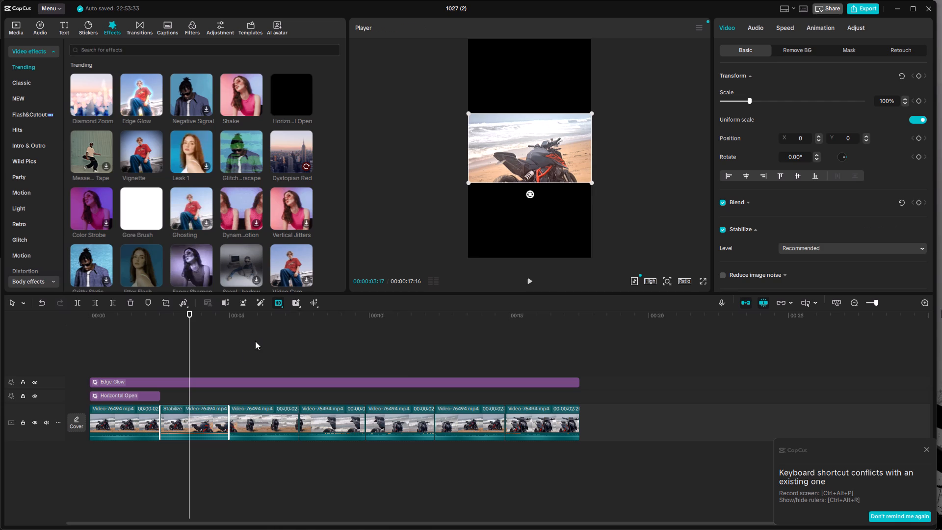
{"action": "left_click", "coordinate": [527, 283]}
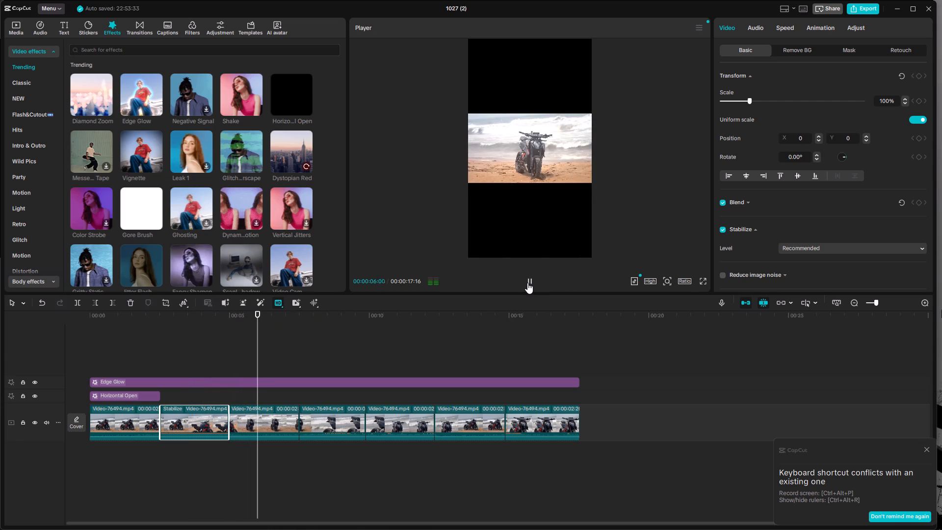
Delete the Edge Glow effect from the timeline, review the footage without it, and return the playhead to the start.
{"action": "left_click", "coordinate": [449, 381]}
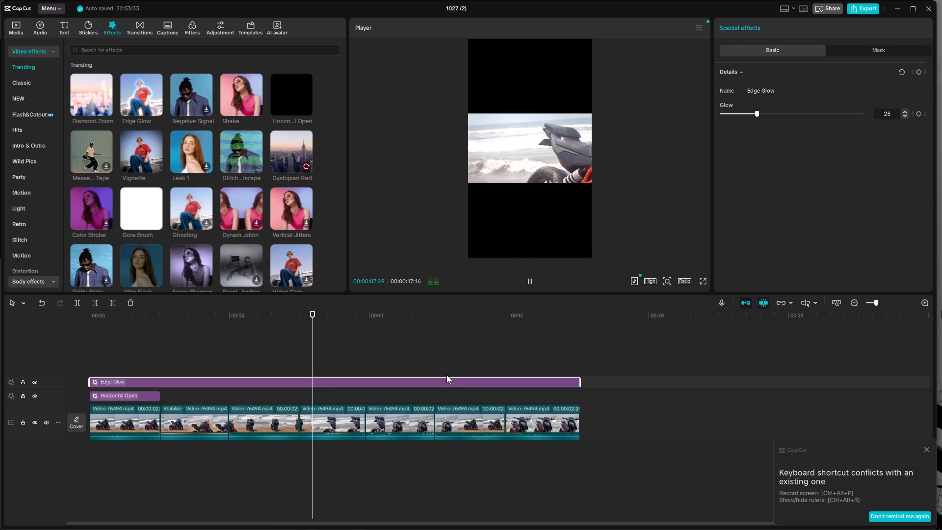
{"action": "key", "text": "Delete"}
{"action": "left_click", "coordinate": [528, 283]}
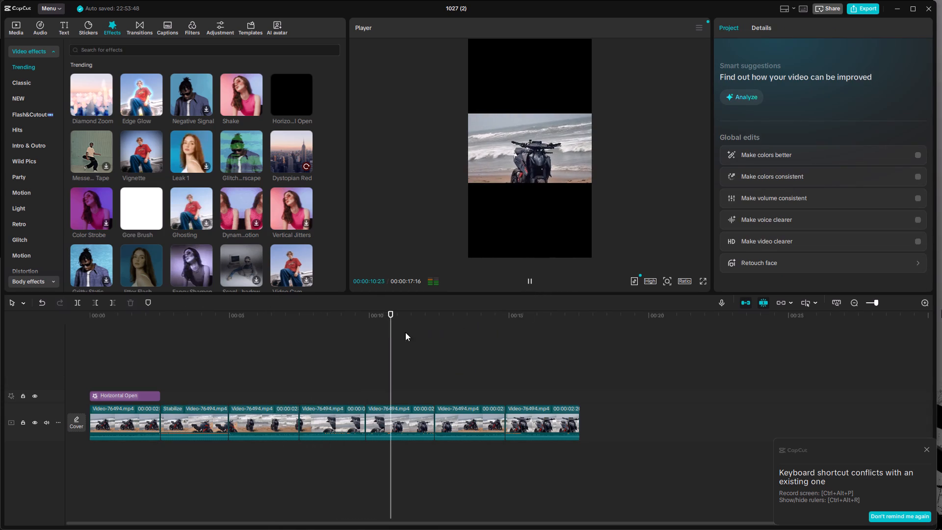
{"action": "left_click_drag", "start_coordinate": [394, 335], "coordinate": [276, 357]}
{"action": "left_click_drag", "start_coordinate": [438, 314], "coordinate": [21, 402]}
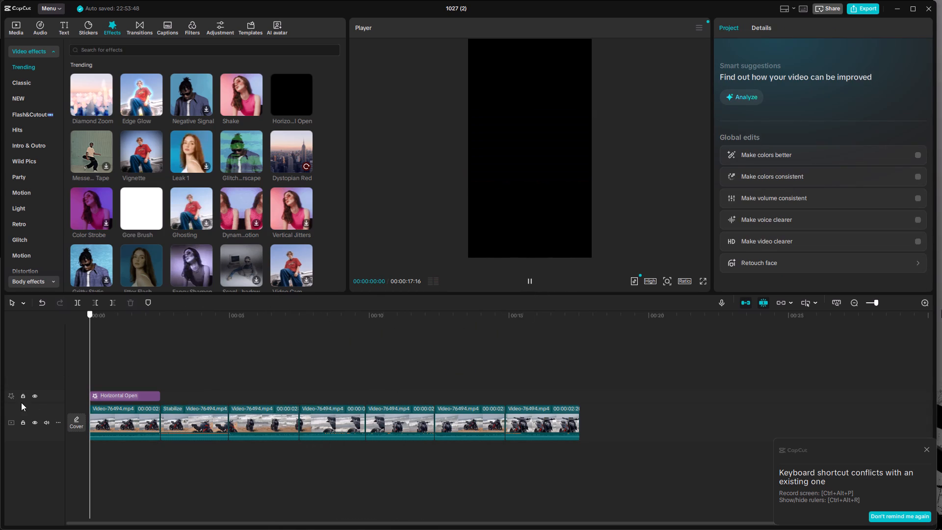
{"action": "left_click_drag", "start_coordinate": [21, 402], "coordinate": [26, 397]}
Preview the Fancy Sharpen and Gore Brush effects.
{"action": "left_click", "coordinate": [193, 251]}
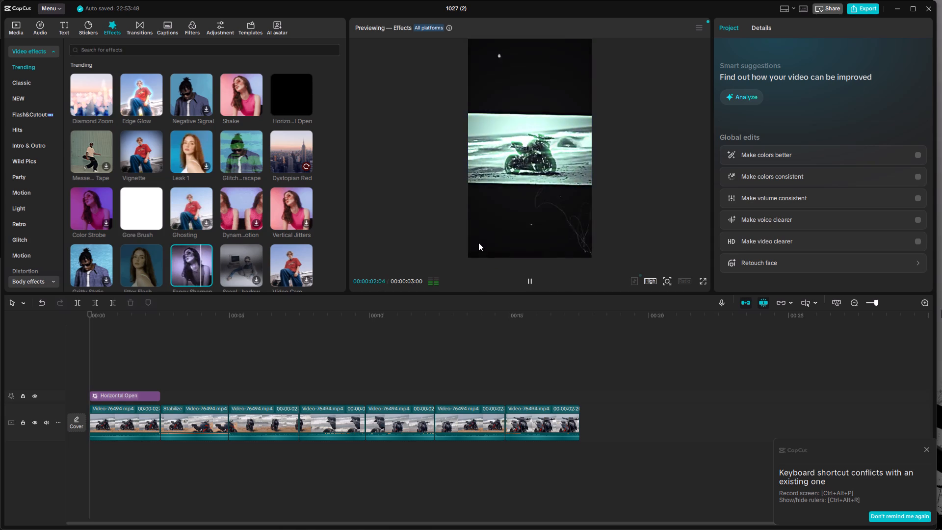
{"action": "scroll", "coordinate": [226, 190], "scroll_direction": "down", "scroll_amount": 1}
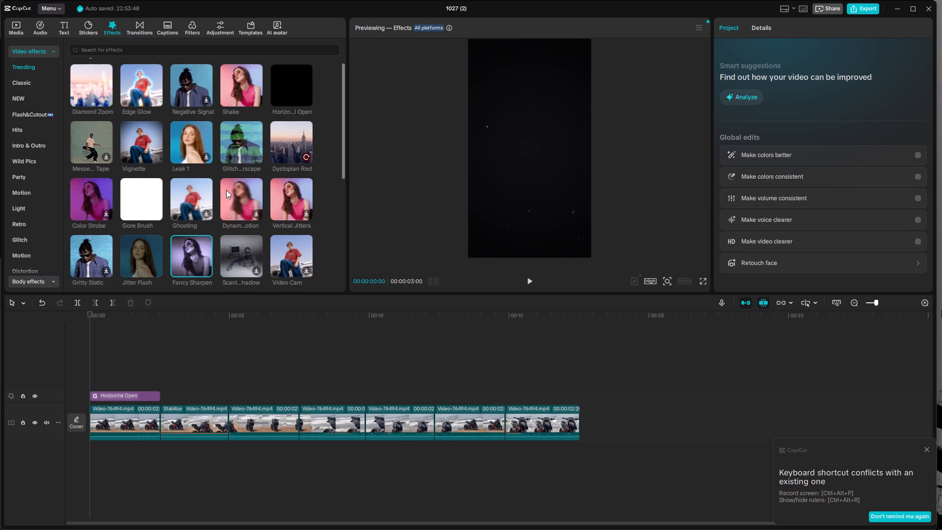
{"action": "left_click", "coordinate": [150, 185]}
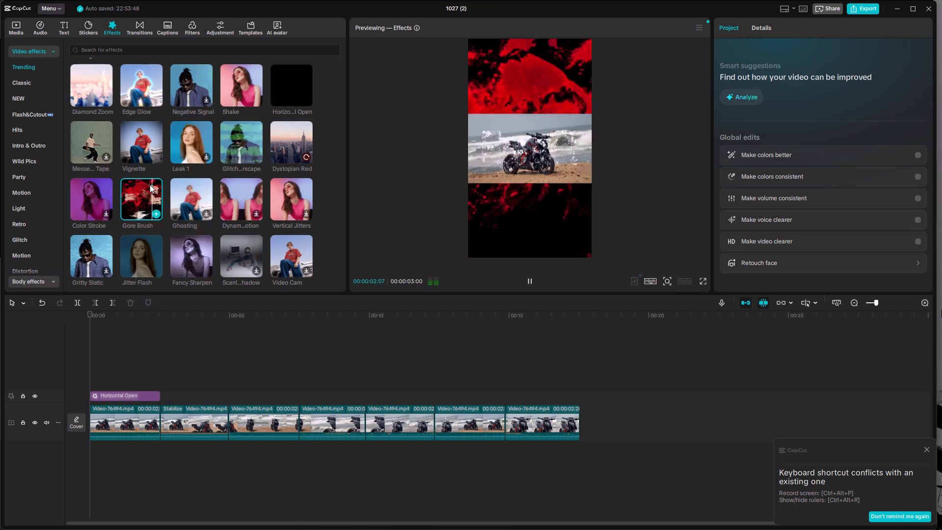
{"action": "scroll", "coordinate": [118, 225], "scroll_direction": "down", "scroll_amount": 2}
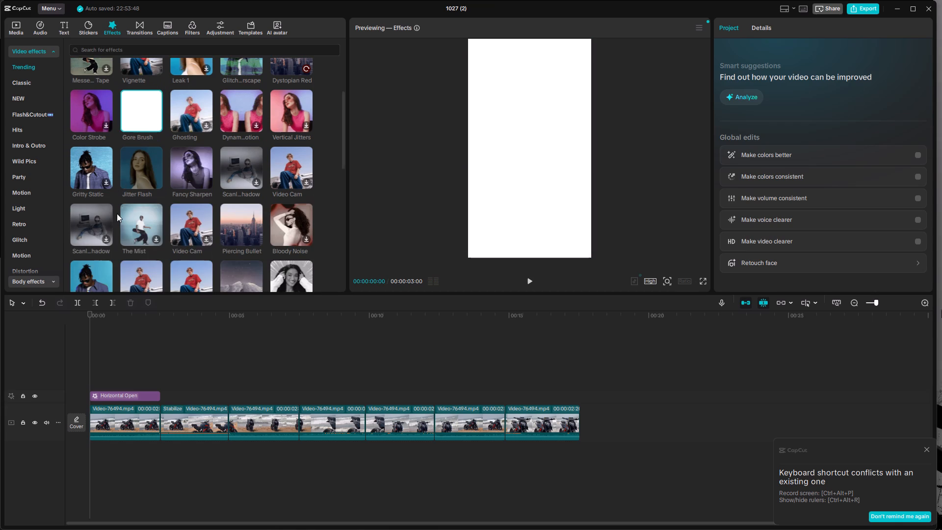
Add the Piercing Bullet effect above Horizontal Open, trim it to the first segment's end, play the opening, and return to the start.
{"action": "left_click", "coordinate": [246, 218]}
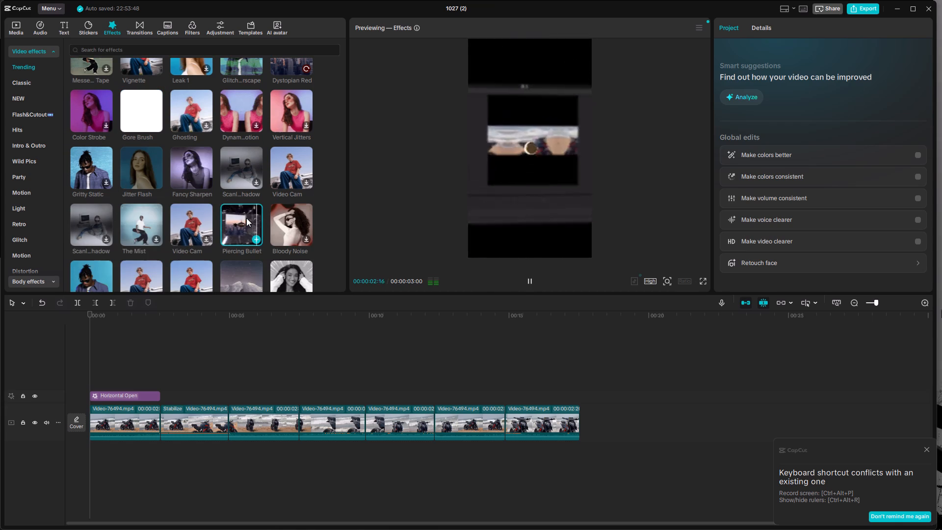
{"action": "left_click_drag", "start_coordinate": [246, 218], "coordinate": [162, 320]}
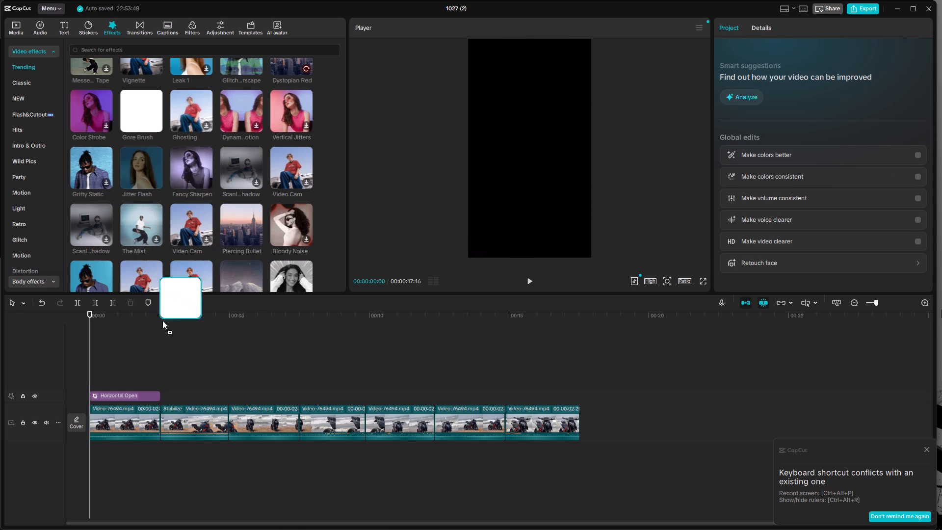
{"action": "left_click_drag", "start_coordinate": [162, 320], "coordinate": [86, 381]}
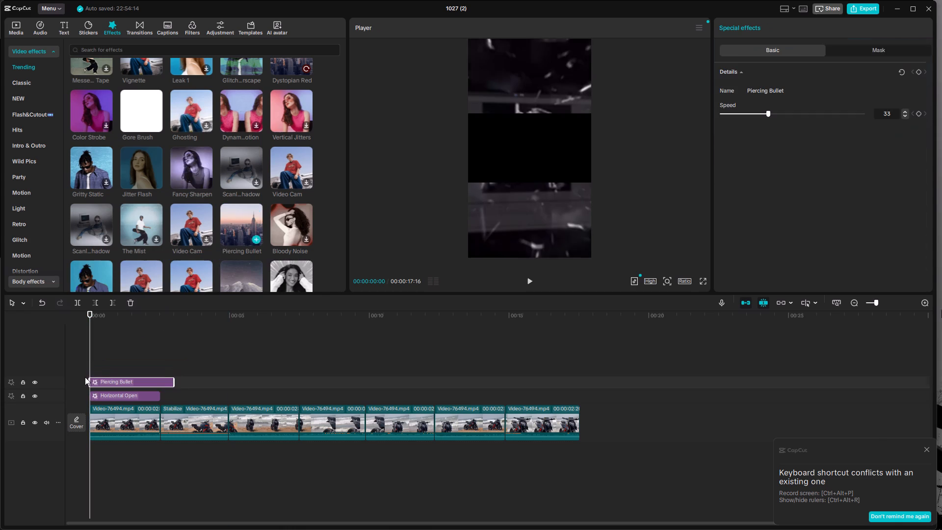
{"action": "left_click_drag", "start_coordinate": [175, 382], "coordinate": [159, 392]}
{"action": "left_click", "coordinate": [532, 278]}
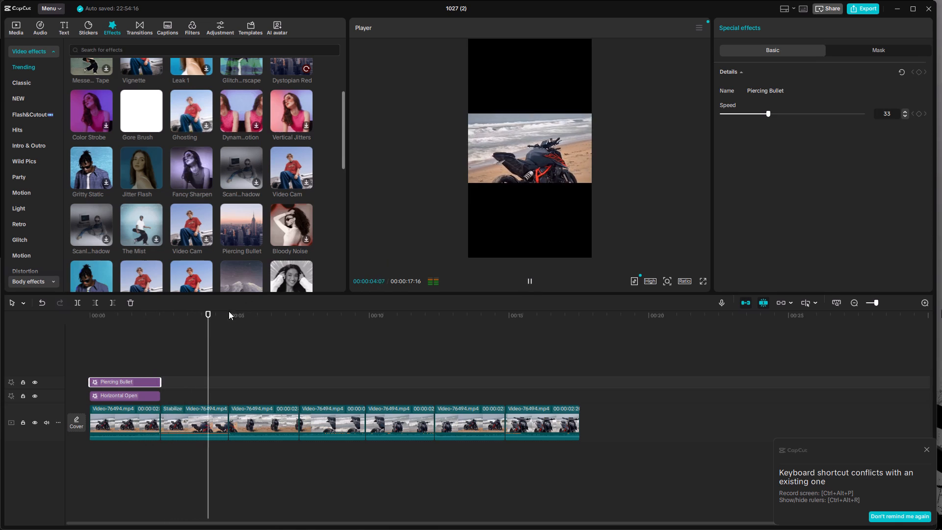
{"action": "left_click_drag", "start_coordinate": [218, 315], "coordinate": [9, 338]}
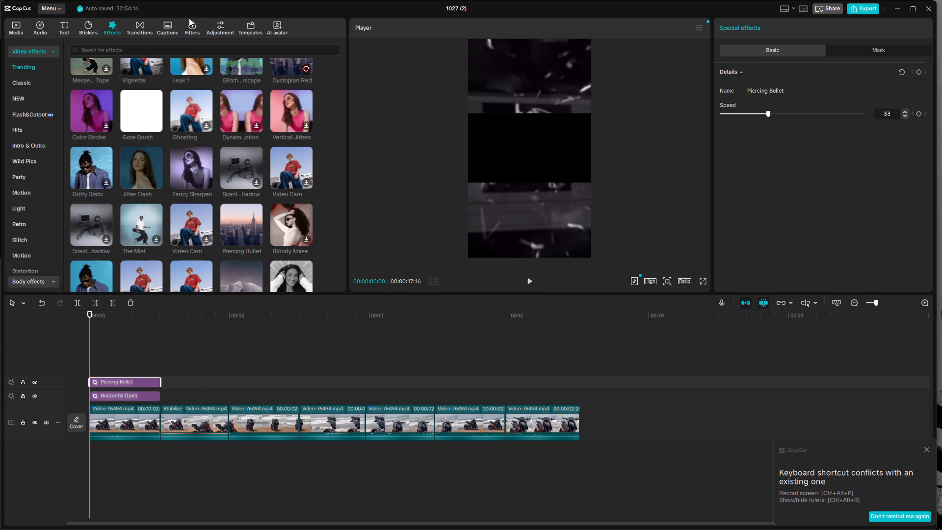
Add the Clear II filter above Piercing Bullet, extend it over the whole video, and play it back before returning to the start.
{"action": "left_click", "coordinate": [194, 26]}
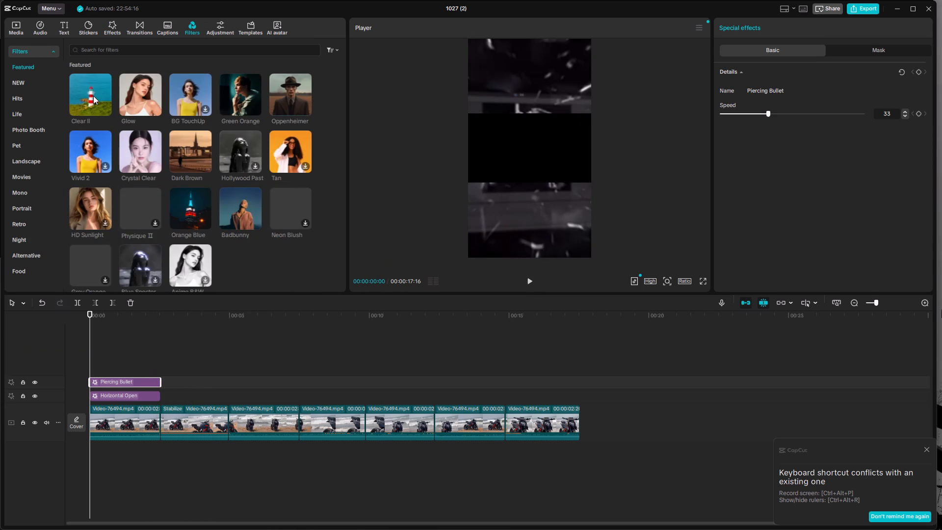
{"action": "left_click", "coordinate": [93, 96]}
{"action": "left_click_drag", "start_coordinate": [92, 96], "coordinate": [90, 372]}
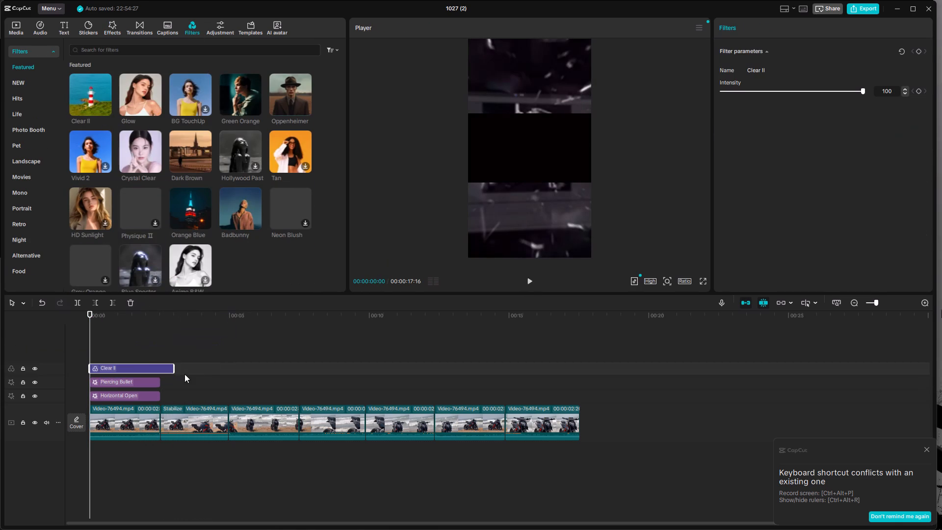
{"action": "left_click_drag", "start_coordinate": [173, 368], "coordinate": [573, 393]}
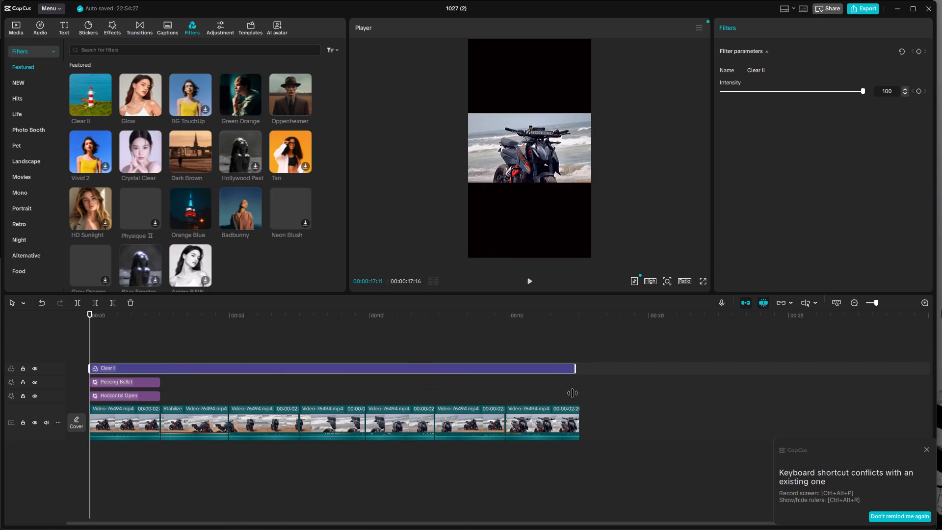
{"action": "left_click_drag", "start_coordinate": [573, 393], "coordinate": [580, 395]}
{"action": "left_click", "coordinate": [527, 276]}
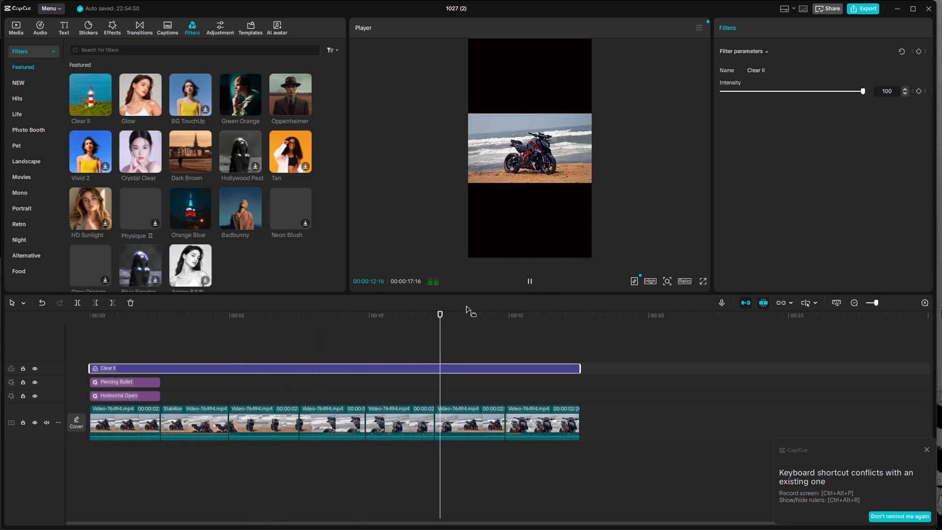
{"action": "left_click_drag", "start_coordinate": [489, 316], "coordinate": [481, 318]}
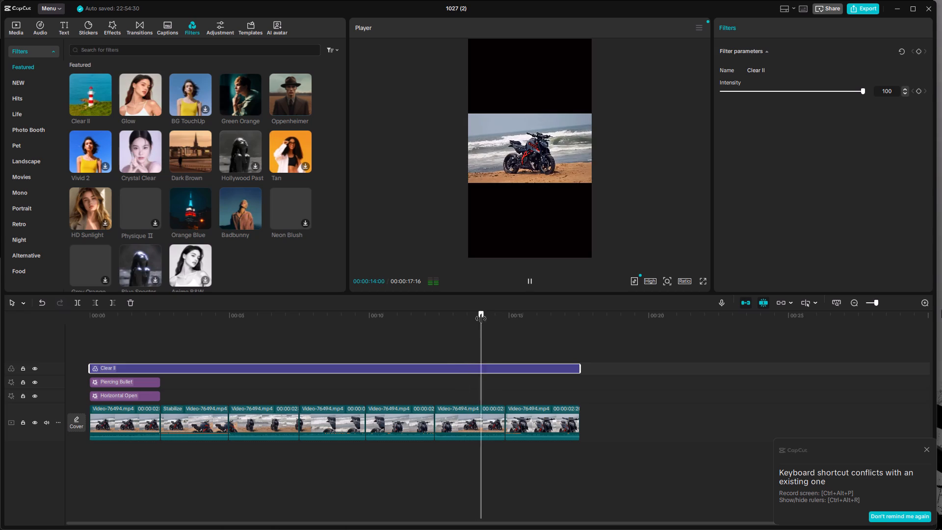
{"action": "left_click_drag", "start_coordinate": [481, 318], "coordinate": [43, 285]}
Preview the Oppenheimer filter at the start, and preview Oppenheimer and Dark Brown on the second segment.
{"action": "left_click", "coordinate": [287, 106]}
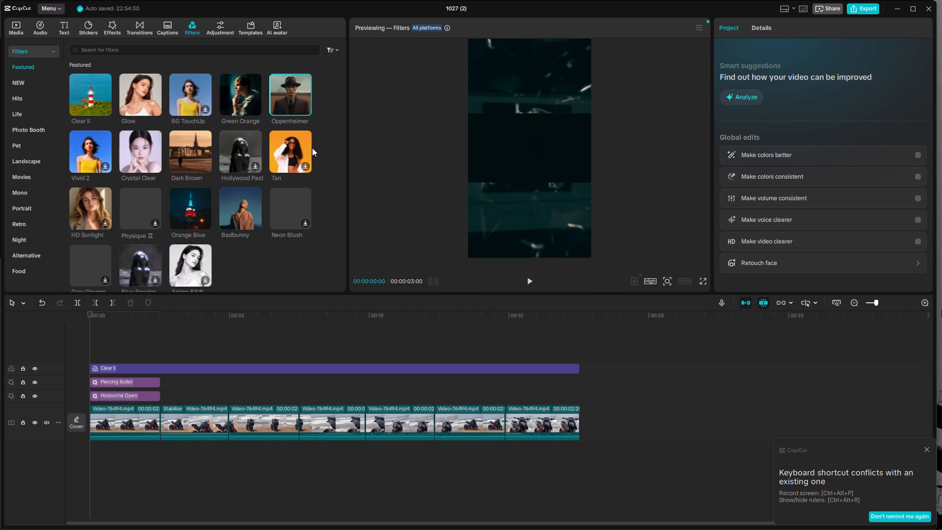
{"action": "left_click_drag", "start_coordinate": [152, 336], "coordinate": [222, 344]}
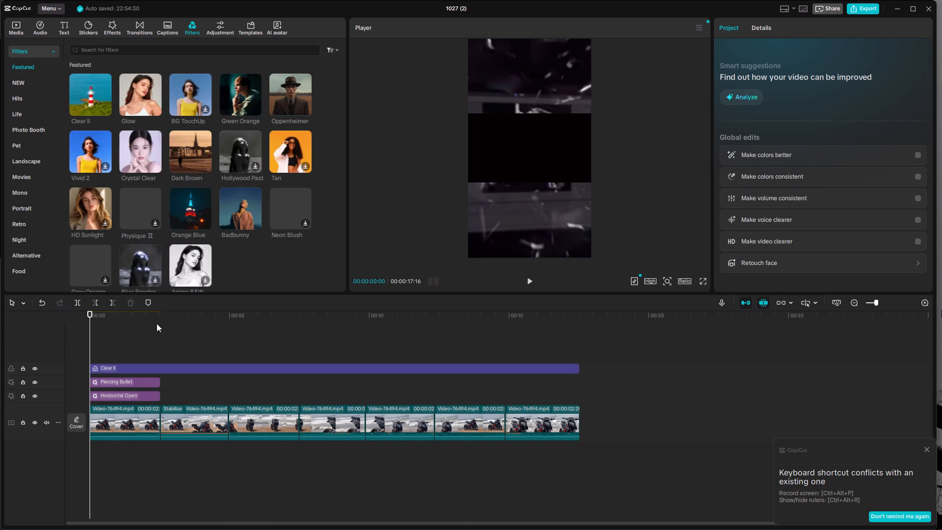
{"action": "left_click", "coordinate": [189, 322]}
{"action": "left_click", "coordinate": [292, 100]}
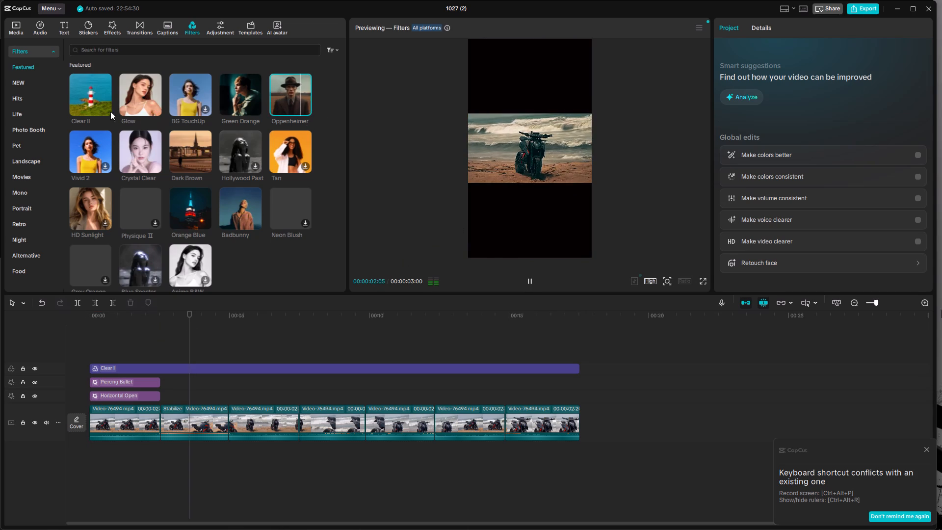
{"action": "left_click", "coordinate": [180, 146]}
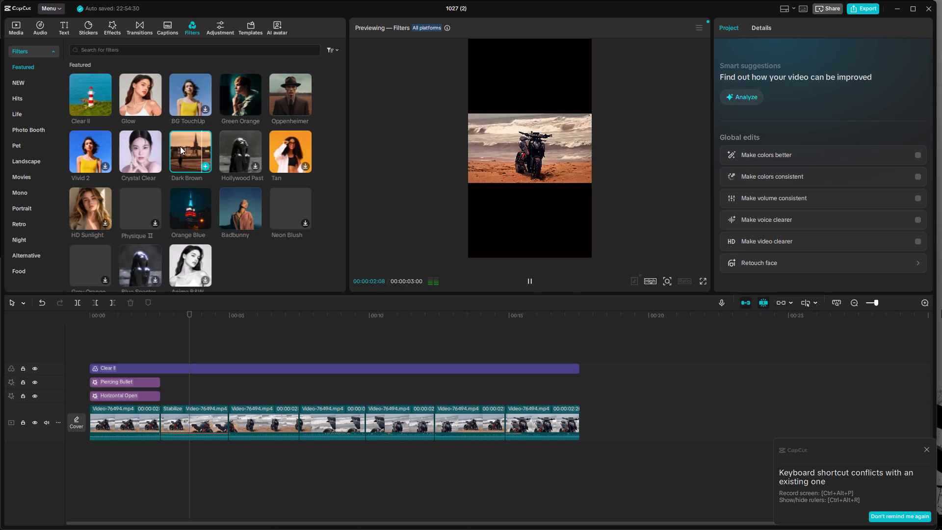
Add the Orange Blue filter above Clear II across the full video length, review the footage, and return to the start.
{"action": "left_click", "coordinate": [184, 197]}
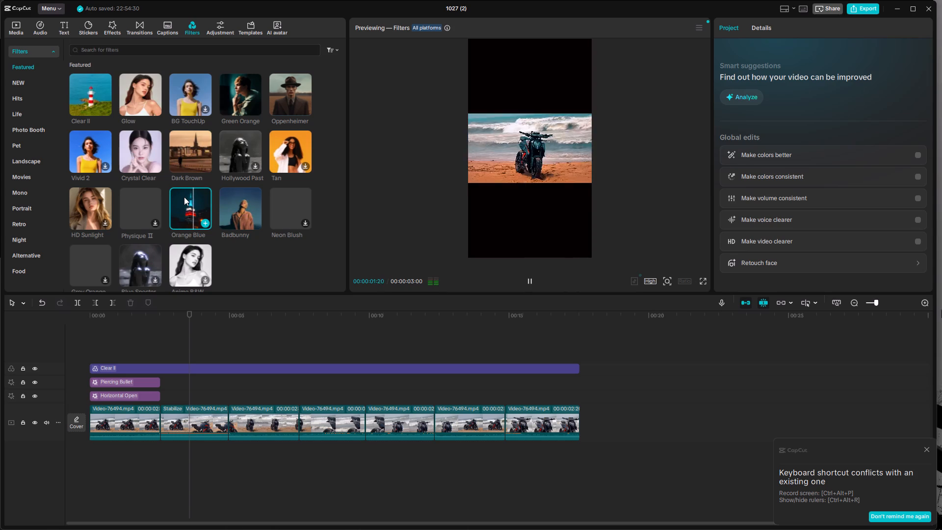
{"action": "left_click_drag", "start_coordinate": [184, 197], "coordinate": [88, 350]}
{"action": "left_click_drag", "start_coordinate": [173, 352], "coordinate": [580, 391]}
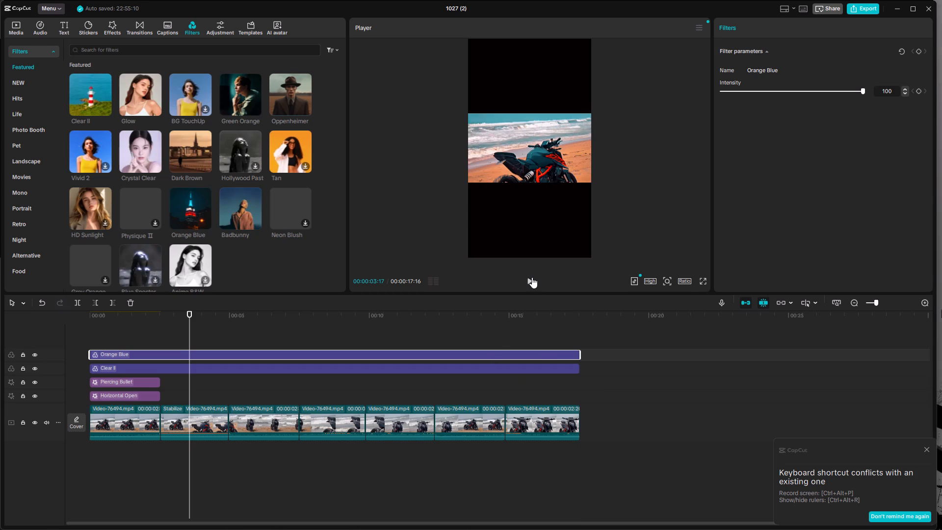
{"action": "left_click", "coordinate": [532, 275]}
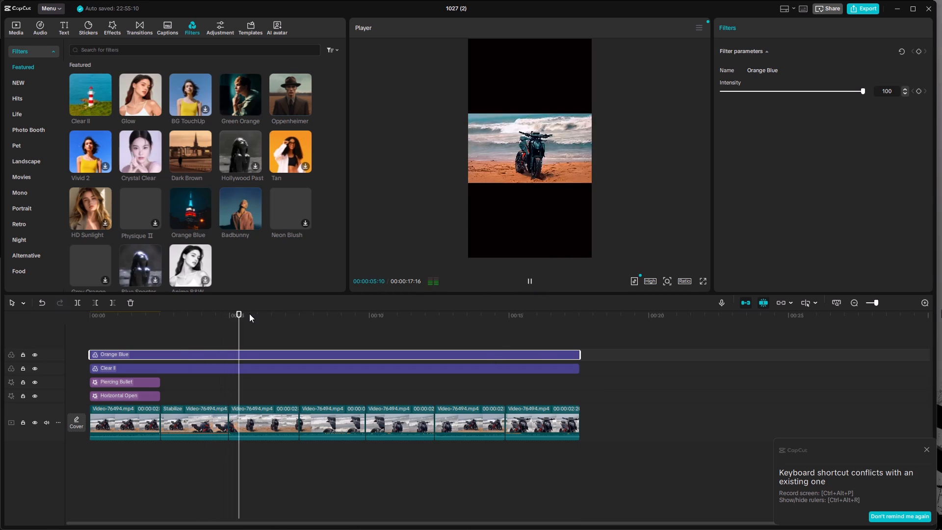
{"action": "left_click_drag", "start_coordinate": [249, 314], "coordinate": [334, 343]}
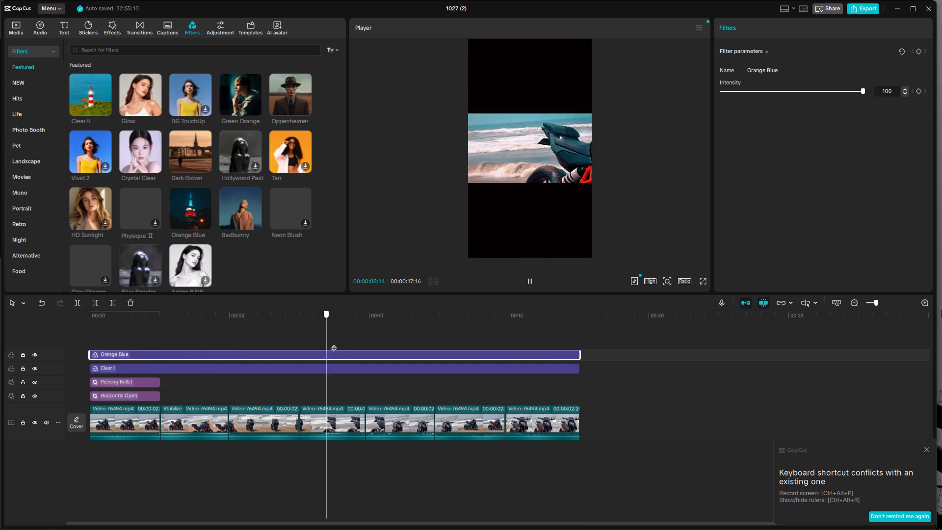
{"action": "left_click_drag", "start_coordinate": [334, 343], "coordinate": [540, 342]}
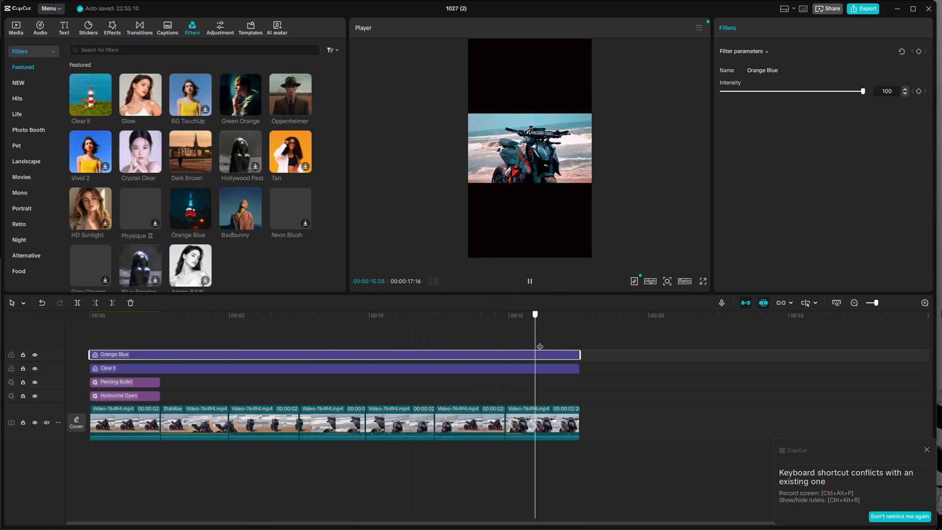
{"action": "left_click_drag", "start_coordinate": [540, 342], "coordinate": [98, 403]}
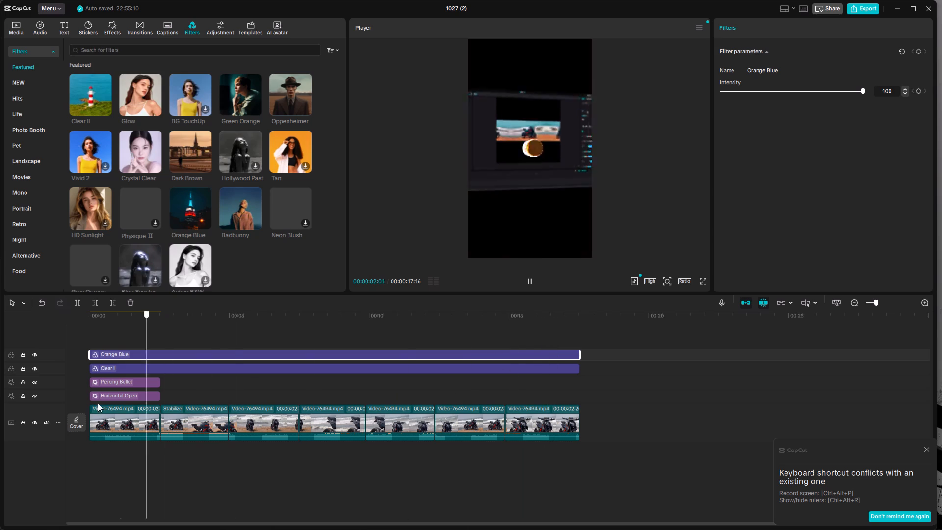
{"action": "left_click_drag", "start_coordinate": [98, 403], "coordinate": [39, 395]}
Select the cut between the first and second segments and open the transitions library.
{"action": "left_click", "coordinate": [161, 418]}
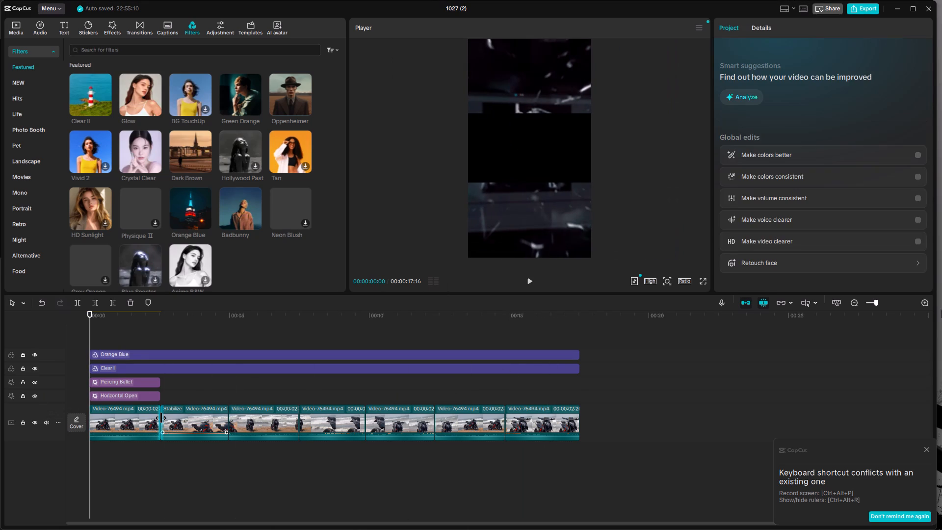
{"action": "left_click", "coordinate": [161, 418]}
{"action": "left_click", "coordinate": [134, 26]}
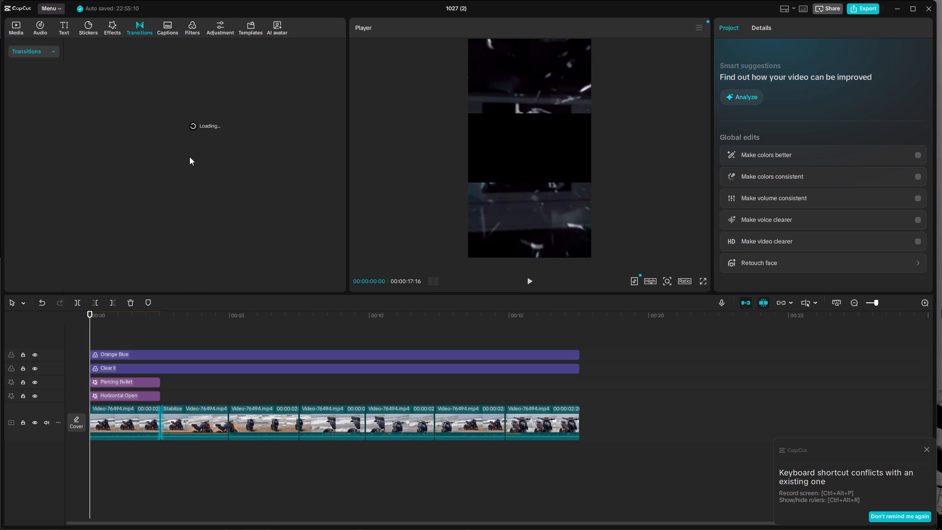
Preview trending video effects, including Vignette and Diamond Zoom, and open the NEW effects category.
{"action": "left_click", "coordinate": [115, 23]}
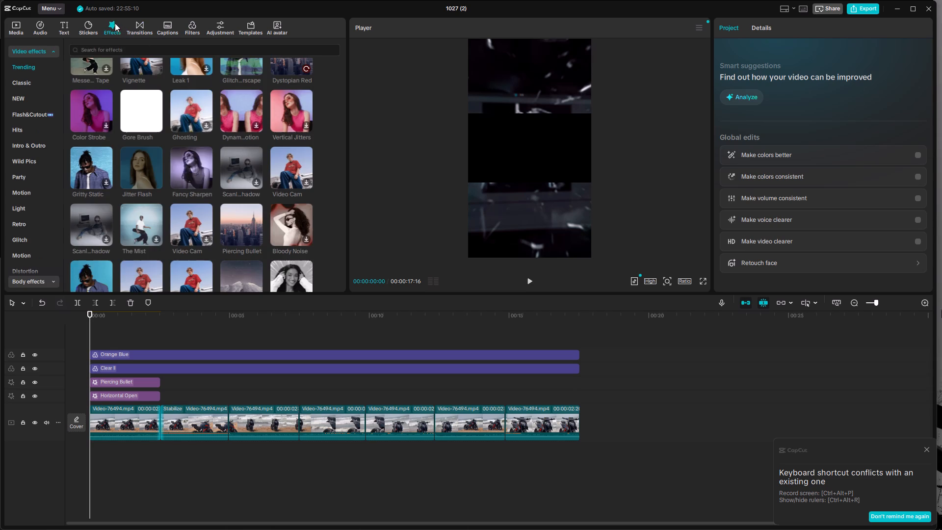
{"action": "scroll", "coordinate": [225, 195], "scroll_direction": "up", "scroll_amount": 2}
{"action": "scroll", "coordinate": [272, 160], "scroll_direction": "up", "scroll_amount": 3}
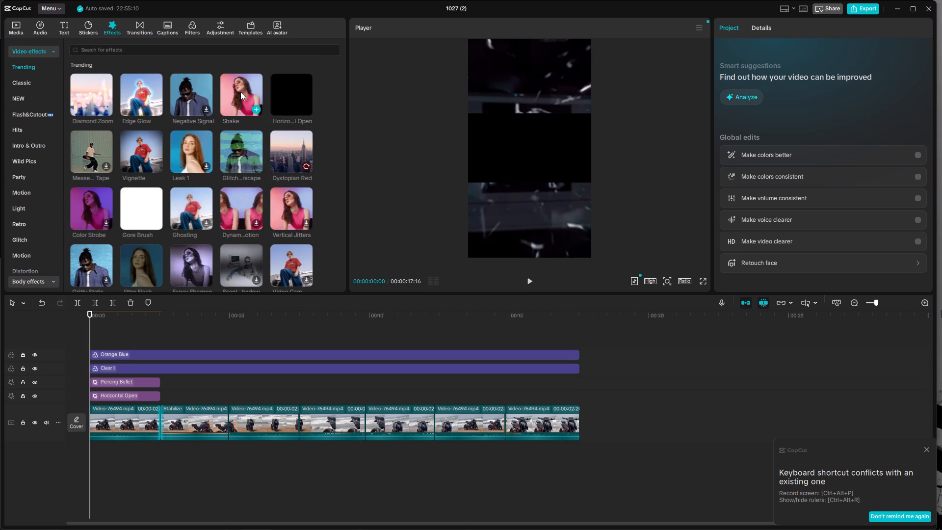
{"action": "left_click", "coordinate": [96, 144]}
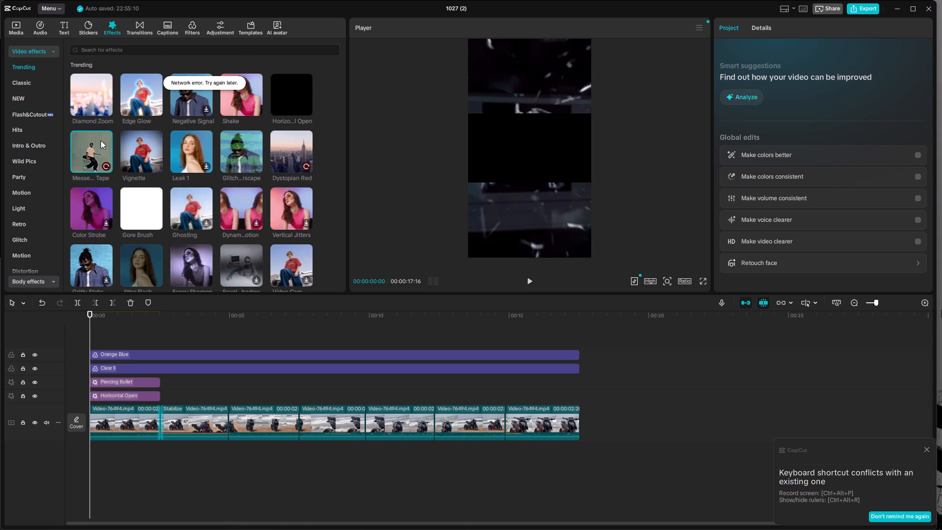
{"action": "left_click", "coordinate": [132, 144]}
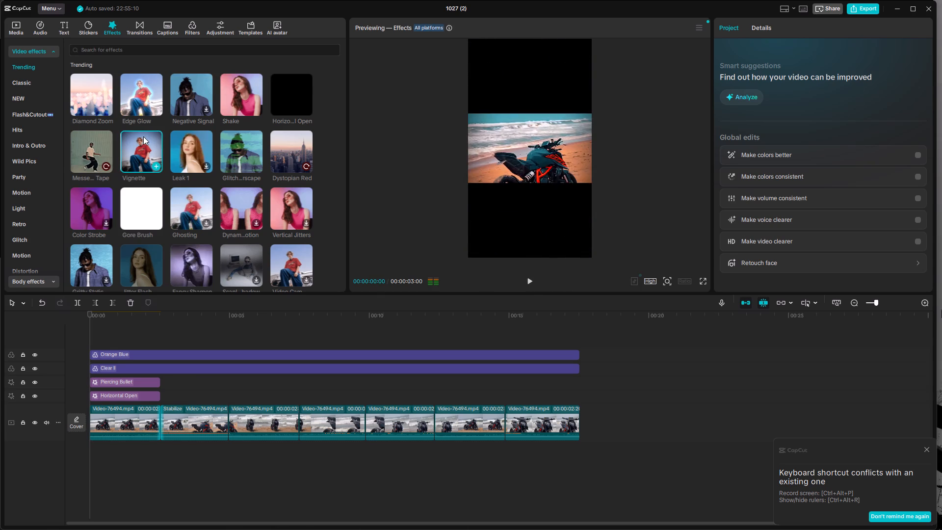
{"action": "left_click", "coordinate": [91, 88]}
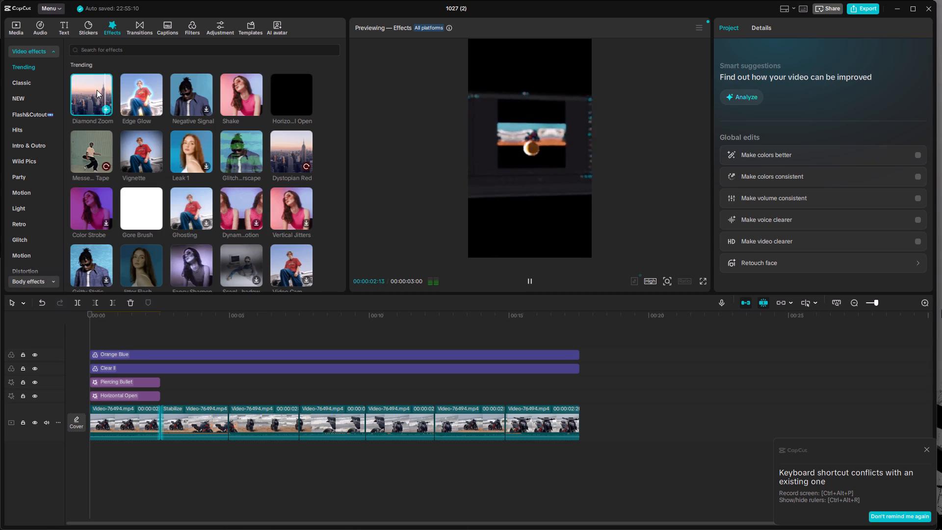
{"action": "left_click", "coordinate": [45, 99]}
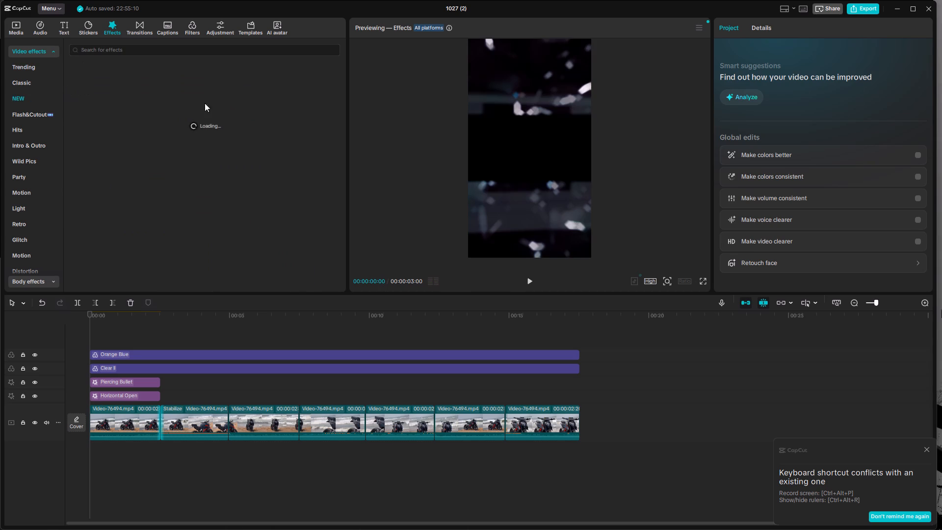
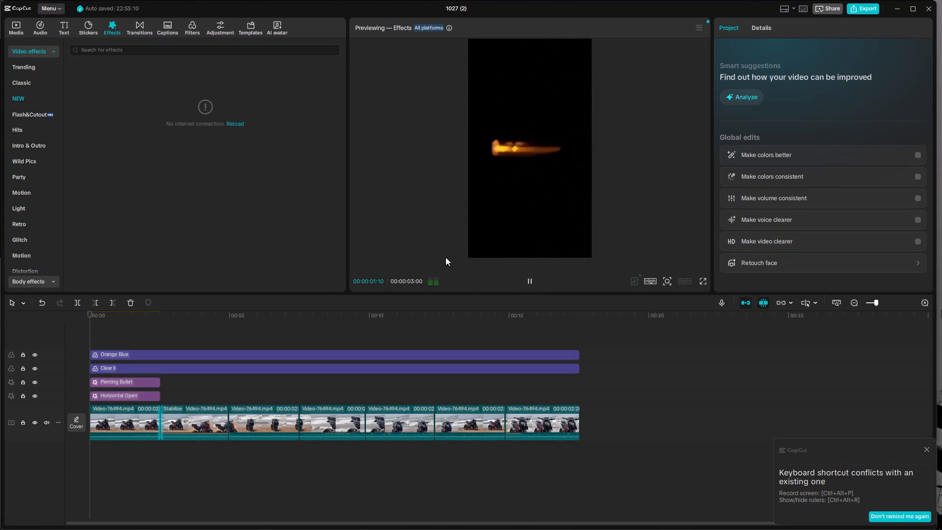
Turn on Auto adjust for the second segment with intensity 59, comparing the picture with and without it.
{"action": "left_click", "coordinate": [130, 424]}
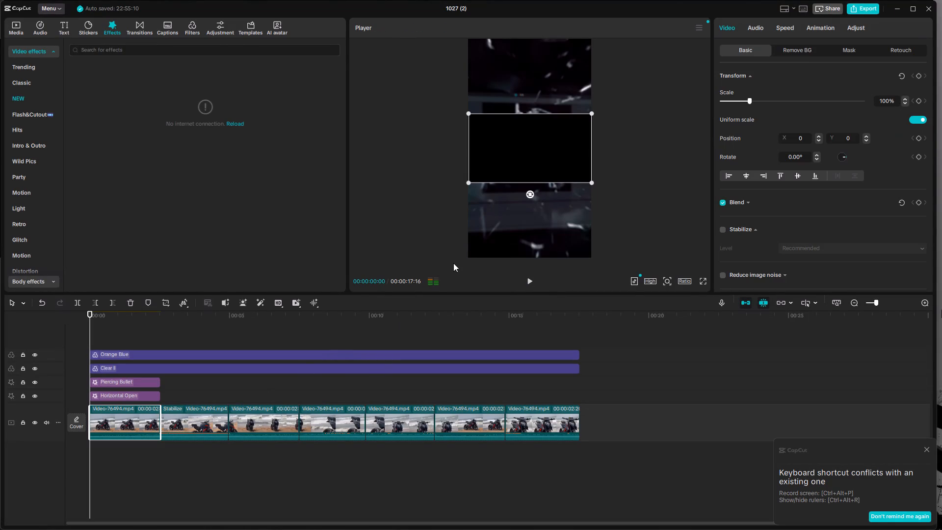
{"action": "left_click_drag", "start_coordinate": [93, 316], "coordinate": [161, 324]}
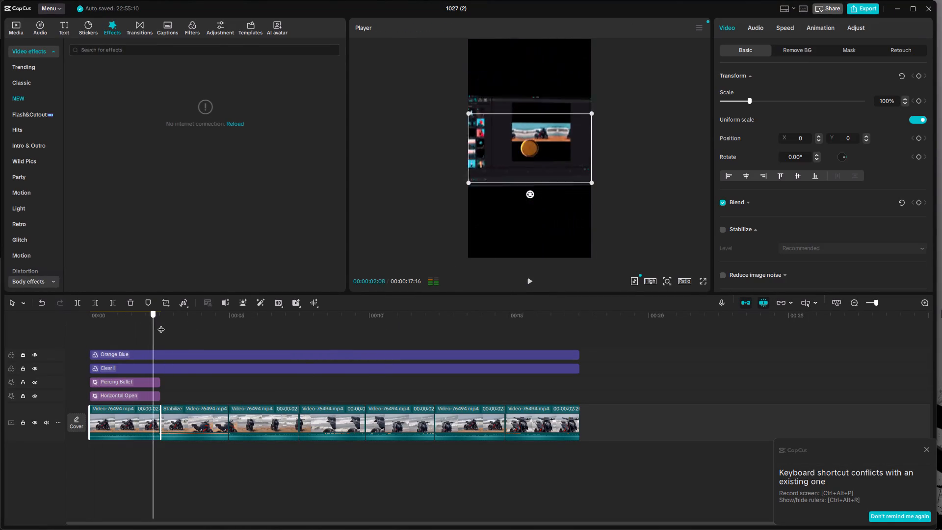
{"action": "left_click_drag", "start_coordinate": [161, 324], "coordinate": [217, 323]}
{"action": "left_click", "coordinate": [197, 413]}
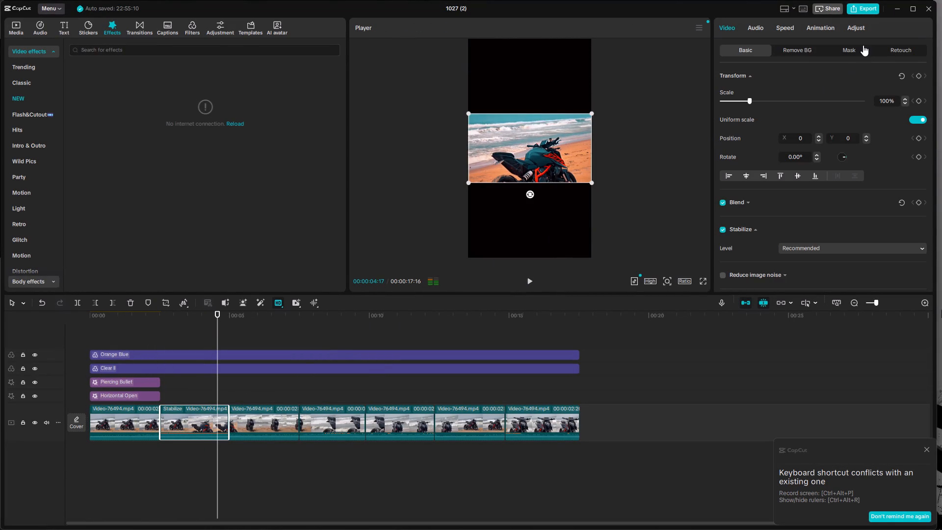
{"action": "left_click", "coordinate": [851, 29]}
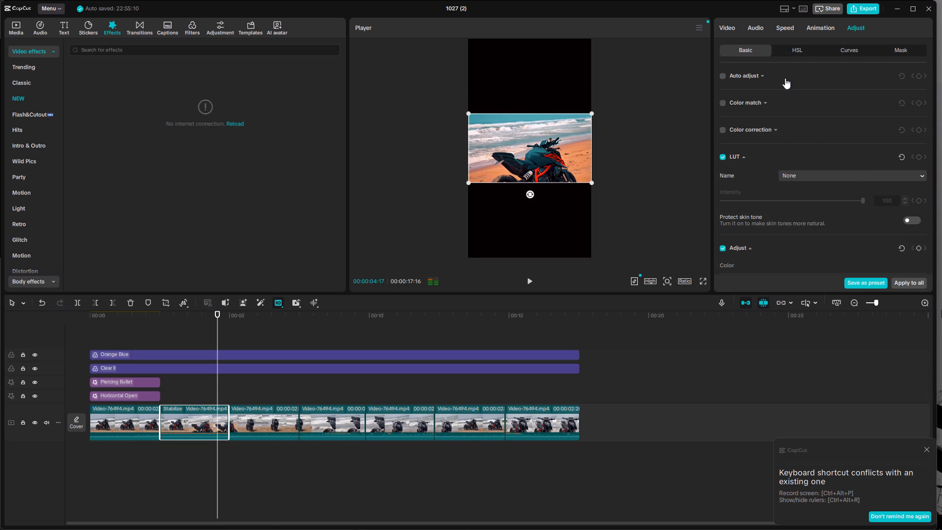
{"action": "scroll", "coordinate": [744, 95], "scroll_direction": "up", "scroll_amount": 4}
{"action": "left_click", "coordinate": [722, 75]}
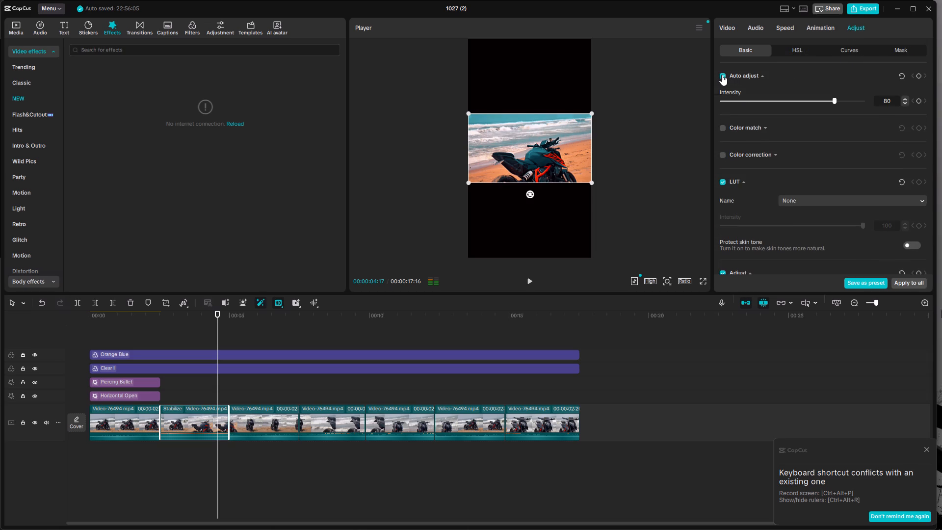
{"action": "left_click", "coordinate": [722, 75]}
{"action": "left_click", "coordinate": [722, 75]}
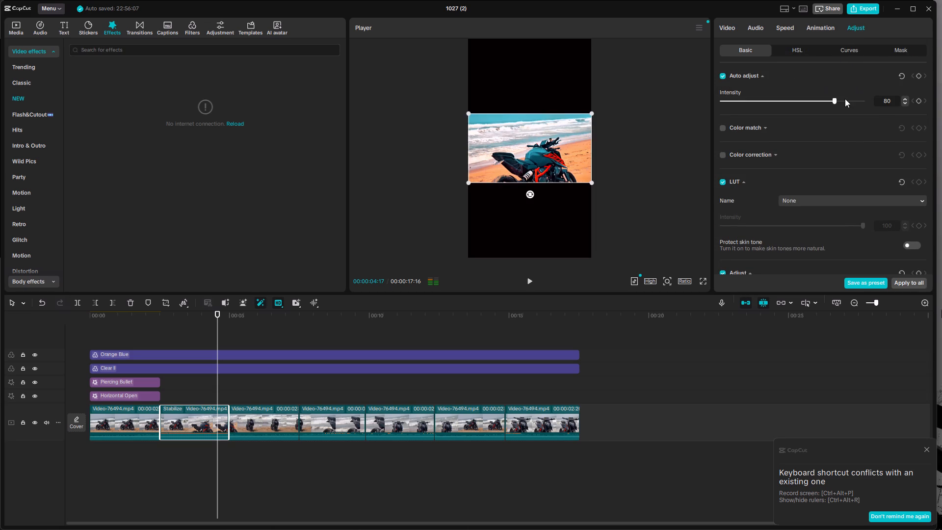
{"action": "left_click_drag", "start_coordinate": [836, 99], "coordinate": [889, 122]}
{"action": "left_click_drag", "start_coordinate": [889, 122], "coordinate": [806, 128]}
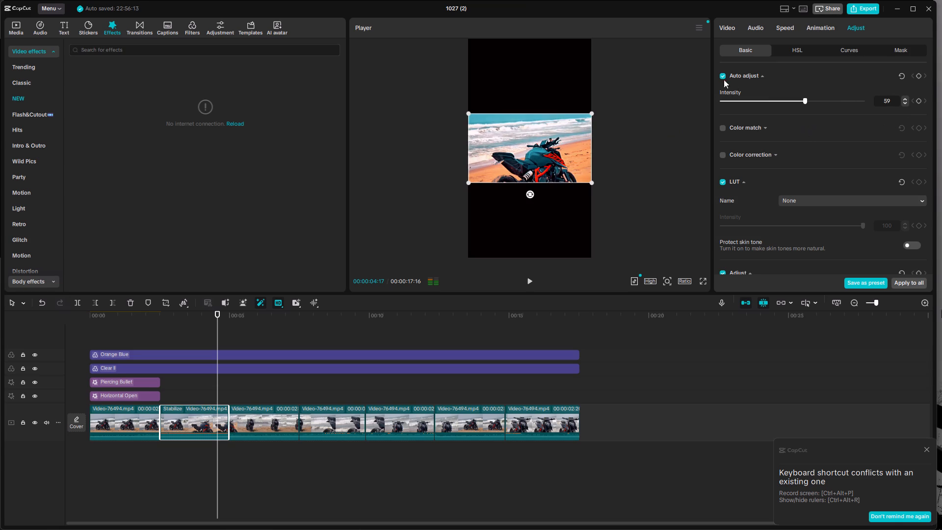
{"action": "left_click", "coordinate": [722, 79]}
{"action": "left_click", "coordinate": [722, 77]}
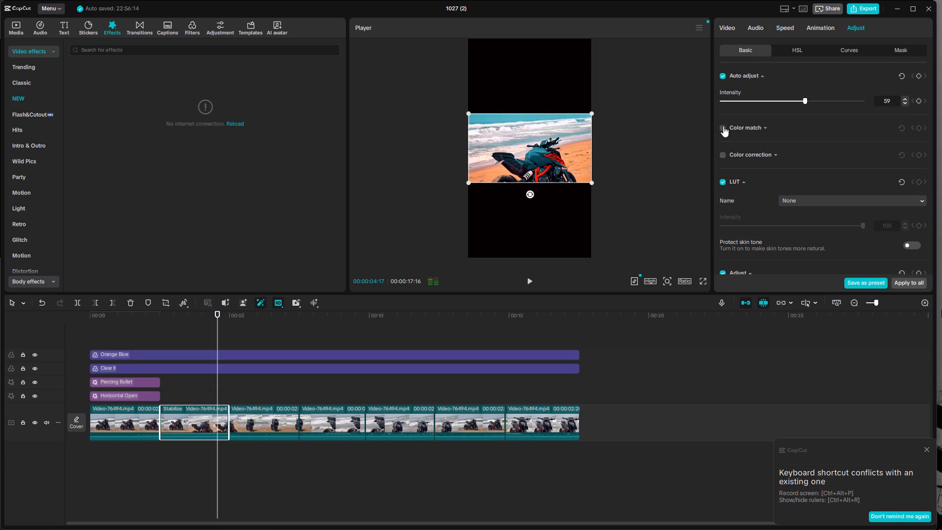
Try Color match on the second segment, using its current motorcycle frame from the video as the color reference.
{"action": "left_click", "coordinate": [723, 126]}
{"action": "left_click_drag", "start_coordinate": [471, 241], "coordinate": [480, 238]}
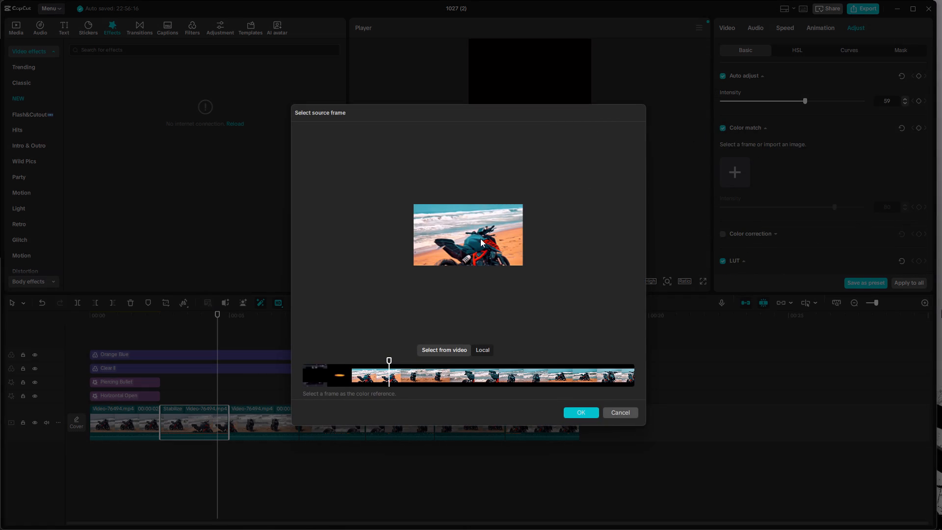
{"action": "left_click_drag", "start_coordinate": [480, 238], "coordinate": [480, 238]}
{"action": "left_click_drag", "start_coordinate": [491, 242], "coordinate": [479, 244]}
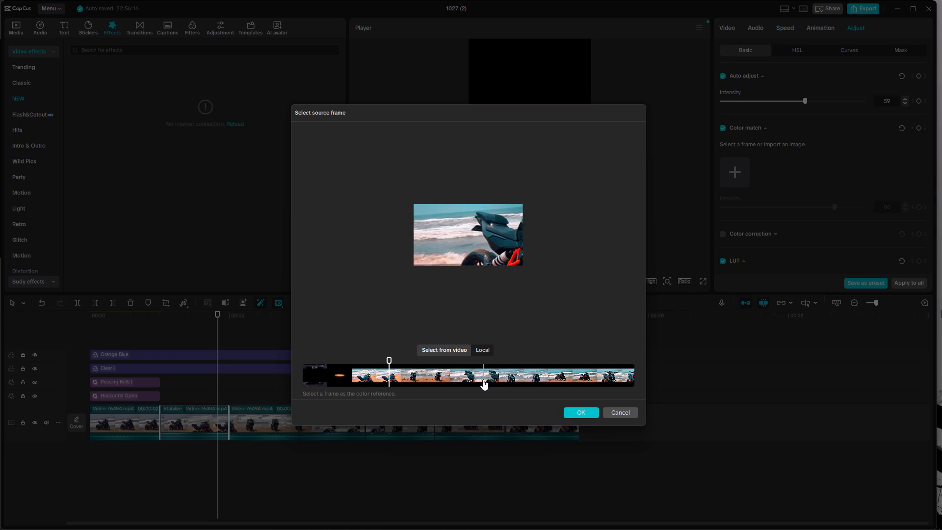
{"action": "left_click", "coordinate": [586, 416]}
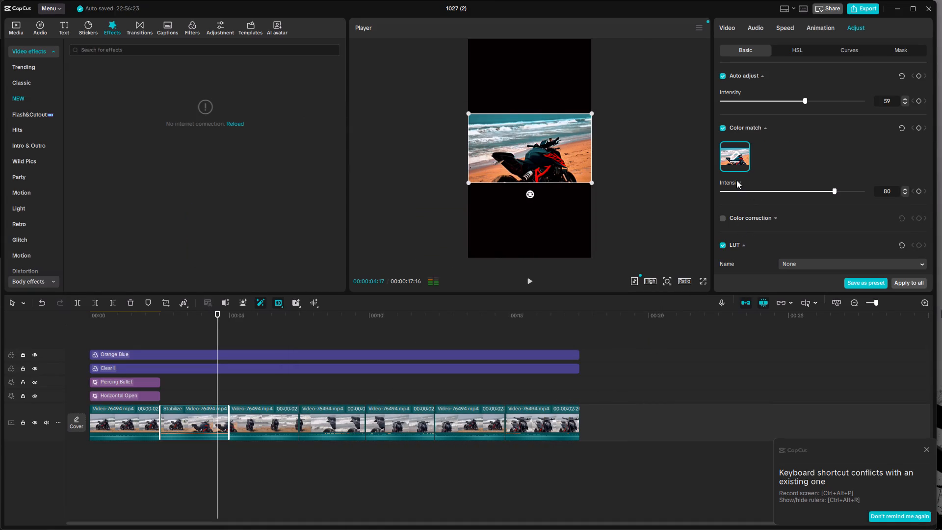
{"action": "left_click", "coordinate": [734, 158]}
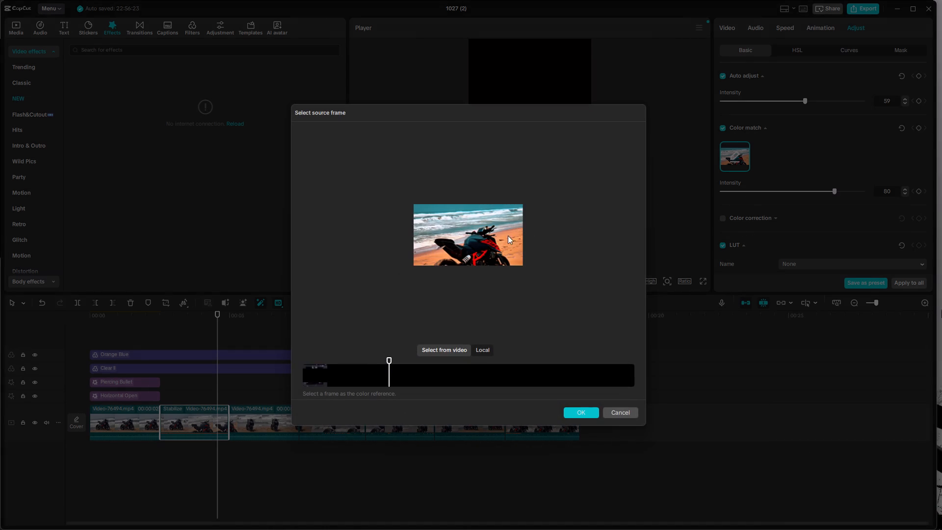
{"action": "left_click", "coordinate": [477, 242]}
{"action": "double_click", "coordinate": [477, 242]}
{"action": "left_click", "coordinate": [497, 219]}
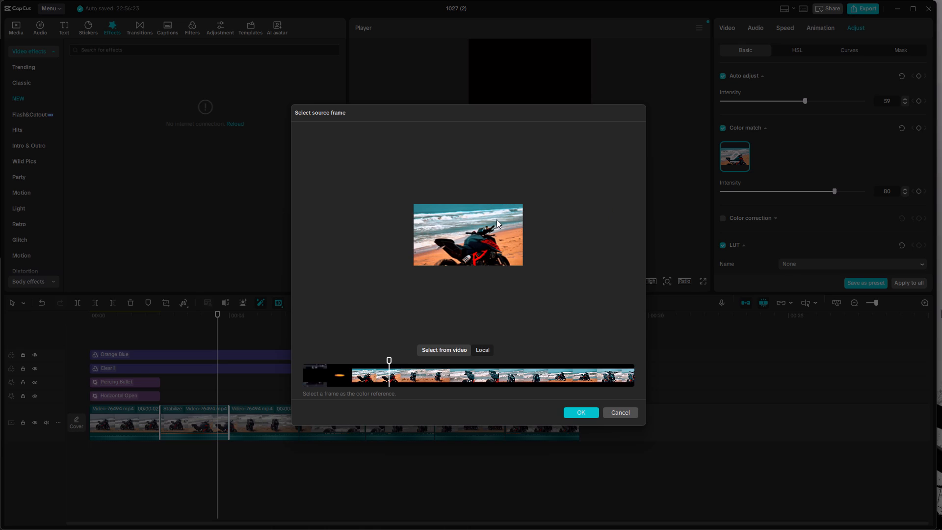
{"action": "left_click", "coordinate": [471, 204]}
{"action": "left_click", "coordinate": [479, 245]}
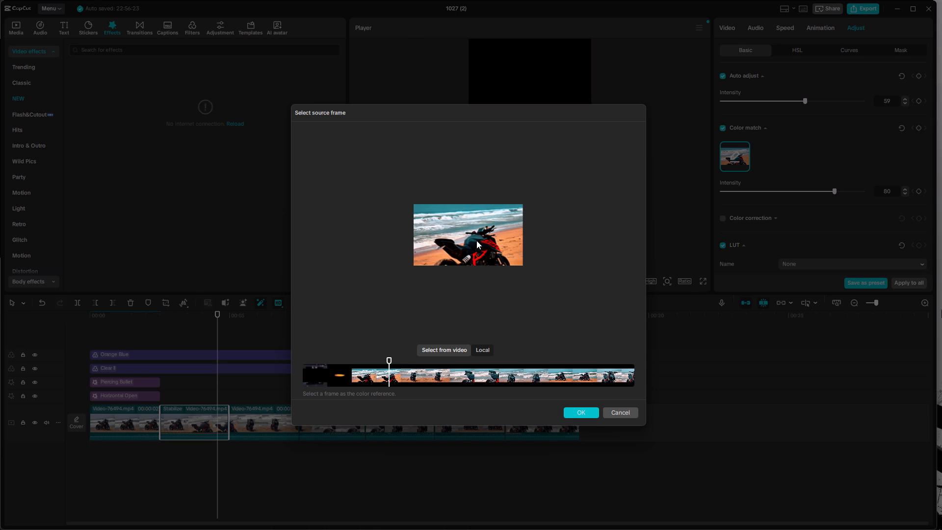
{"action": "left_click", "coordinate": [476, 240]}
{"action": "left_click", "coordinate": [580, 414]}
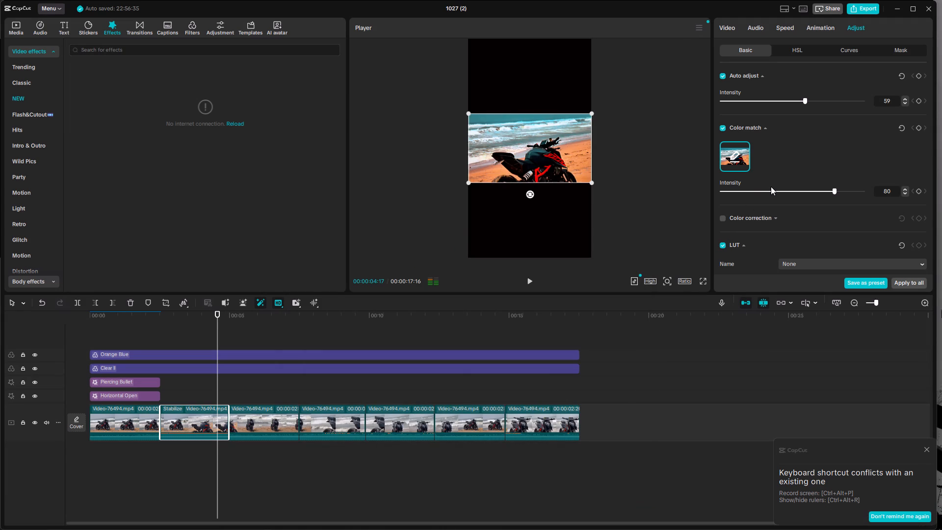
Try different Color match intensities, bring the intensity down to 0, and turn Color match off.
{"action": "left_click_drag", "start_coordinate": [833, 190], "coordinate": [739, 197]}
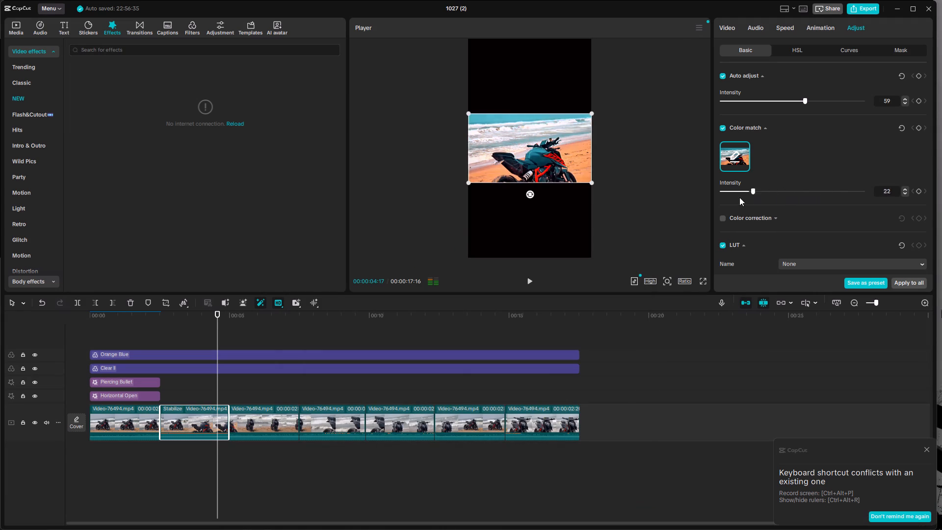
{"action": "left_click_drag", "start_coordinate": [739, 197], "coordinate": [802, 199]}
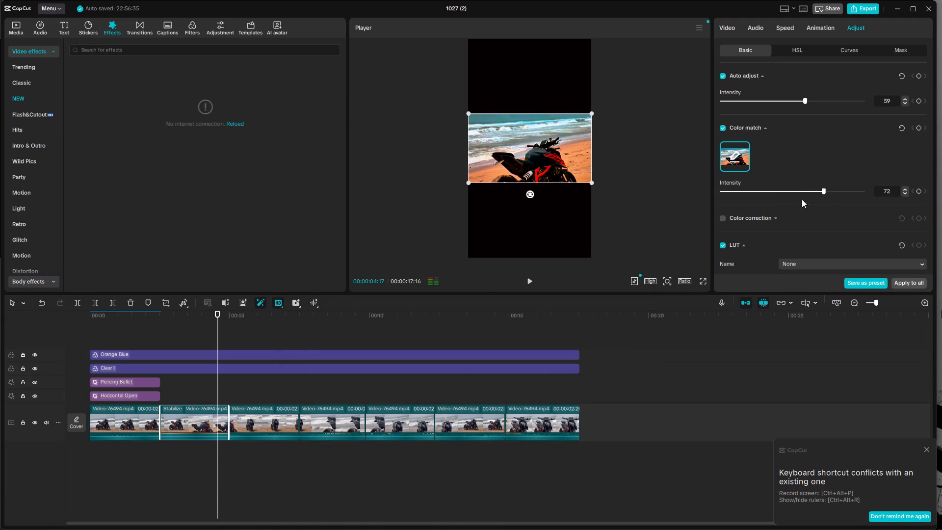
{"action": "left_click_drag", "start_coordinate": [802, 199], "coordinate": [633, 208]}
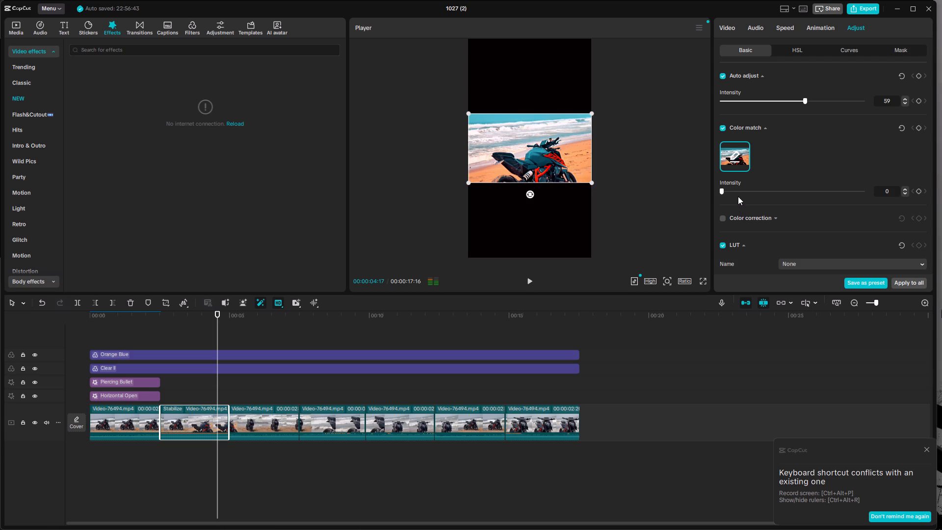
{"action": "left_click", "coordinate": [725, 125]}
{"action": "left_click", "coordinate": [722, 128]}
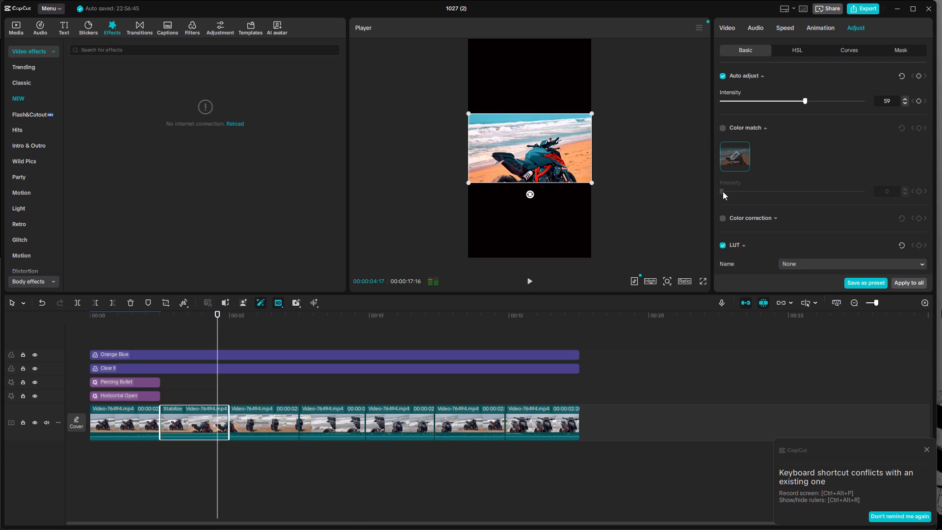
Turn on Color correction for the second segment and set its intensity to 100.
{"action": "left_click", "coordinate": [722, 214]}
{"action": "left_click", "coordinate": [723, 218]}
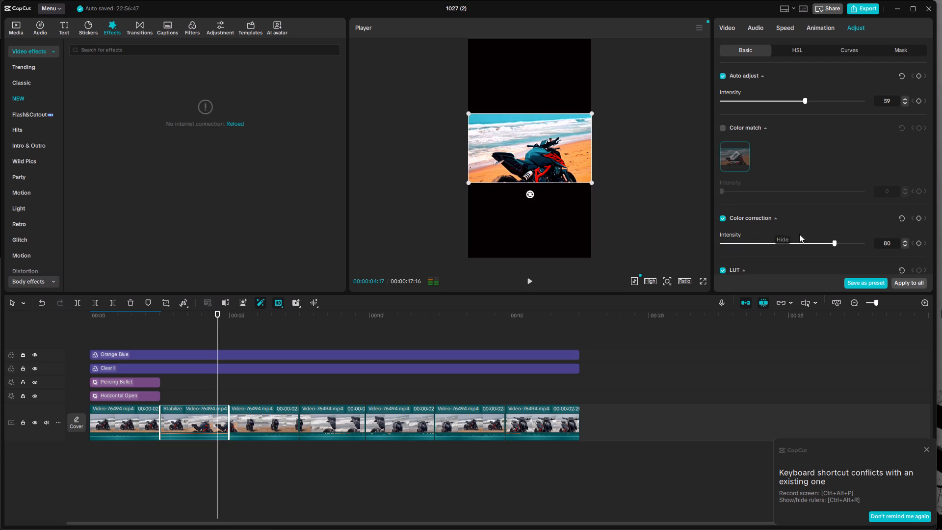
{"action": "left_click_drag", "start_coordinate": [836, 244], "coordinate": [874, 243]}
Cool the second segment's colors slightly by setting Temp to -7.
{"action": "scroll", "coordinate": [820, 209], "scroll_direction": "down", "scroll_amount": 5}
{"action": "scroll", "coordinate": [777, 196], "scroll_direction": "down", "scroll_amount": 3}
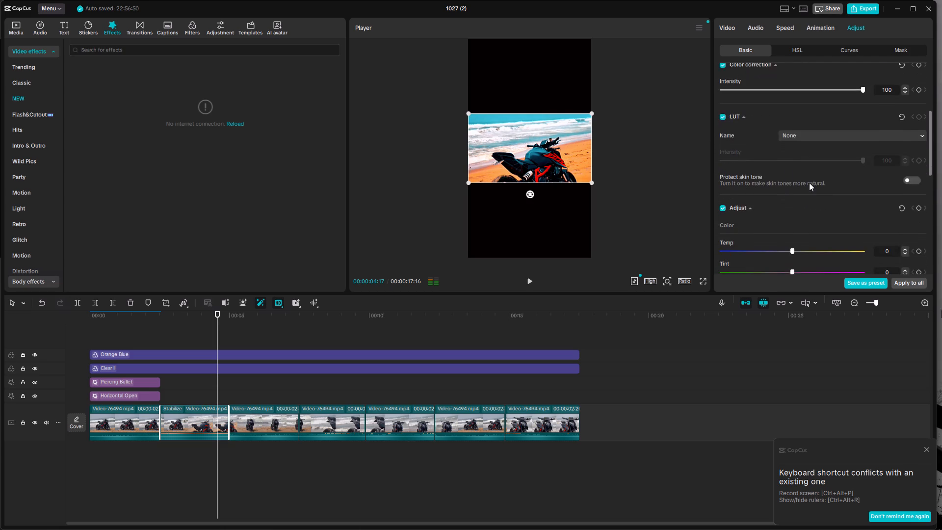
{"action": "scroll", "coordinate": [809, 183], "scroll_direction": "down", "scroll_amount": 5}
{"action": "left_click_drag", "start_coordinate": [792, 162], "coordinate": [749, 175]}
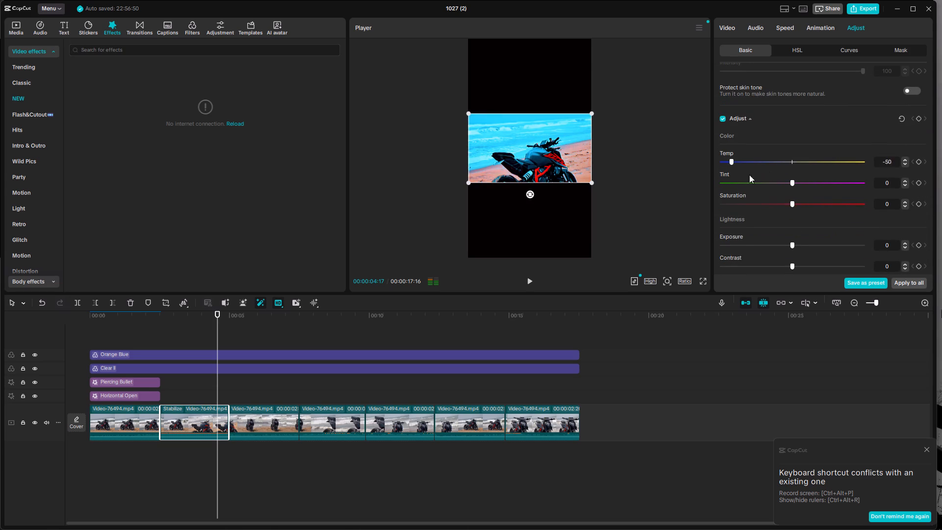
{"action": "left_click_drag", "start_coordinate": [749, 175], "coordinate": [781, 170]}
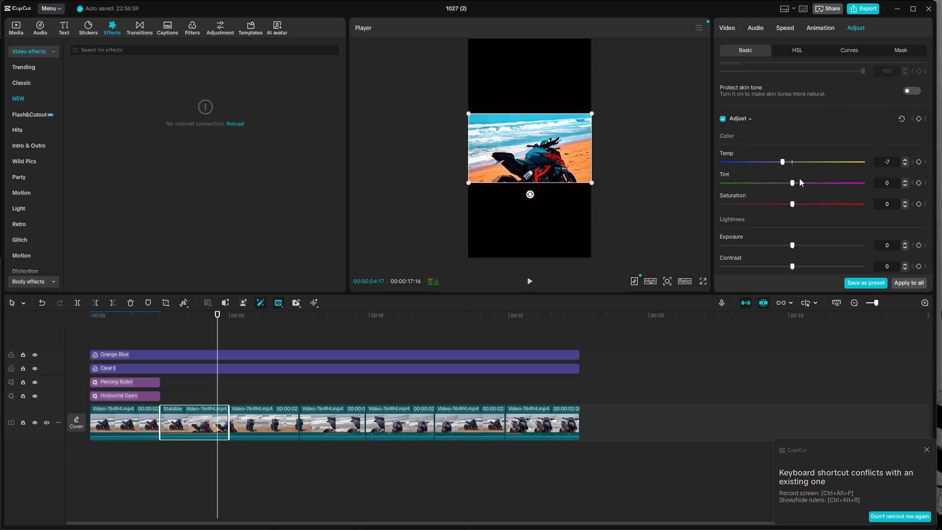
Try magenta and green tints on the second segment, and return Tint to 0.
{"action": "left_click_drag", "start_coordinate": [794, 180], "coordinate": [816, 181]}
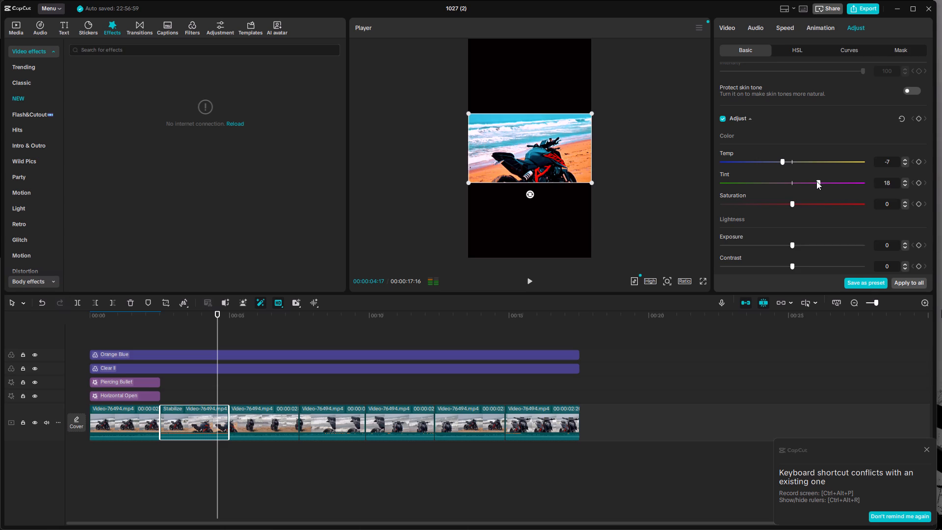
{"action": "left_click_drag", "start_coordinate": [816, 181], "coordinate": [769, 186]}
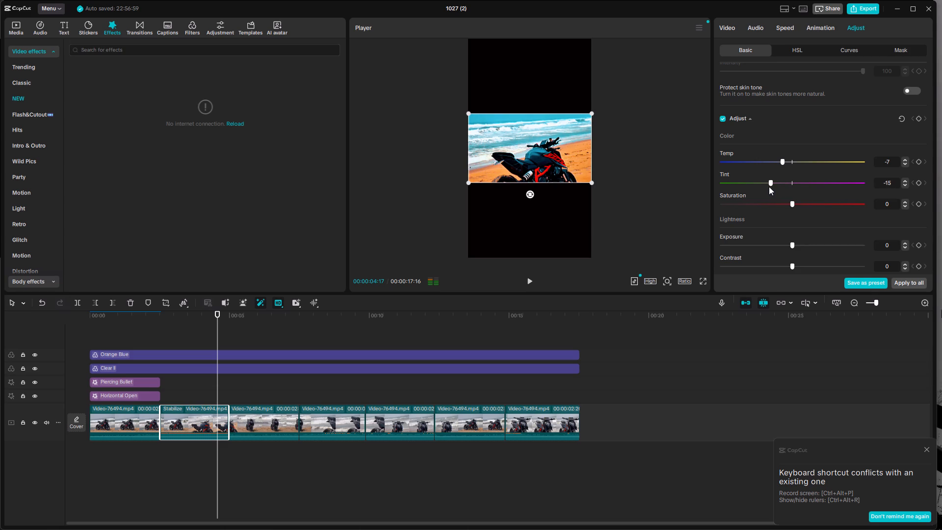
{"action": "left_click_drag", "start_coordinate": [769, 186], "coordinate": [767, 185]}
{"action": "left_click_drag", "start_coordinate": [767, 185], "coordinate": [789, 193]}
Raise the second segment's Saturation to 50.
{"action": "left_click_drag", "start_coordinate": [793, 204], "coordinate": [775, 205]}
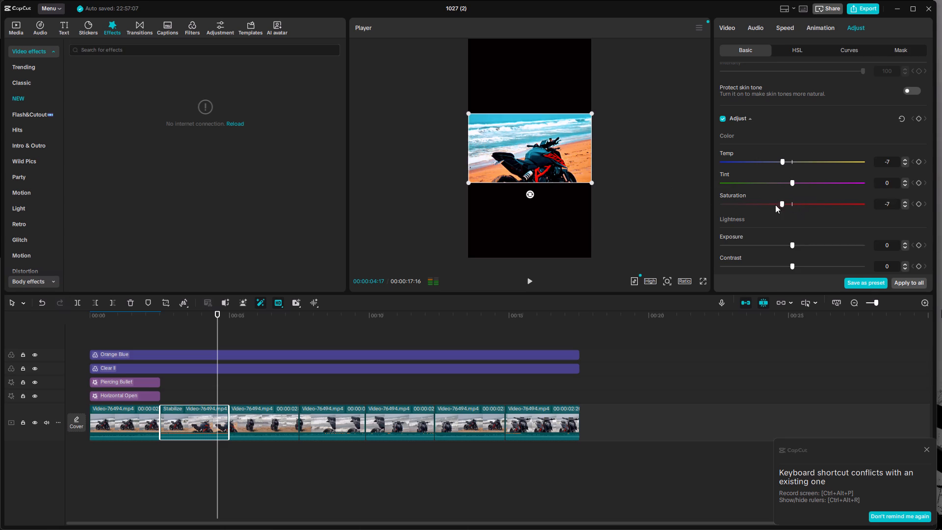
{"action": "left_click_drag", "start_coordinate": [775, 205], "coordinate": [886, 203]}
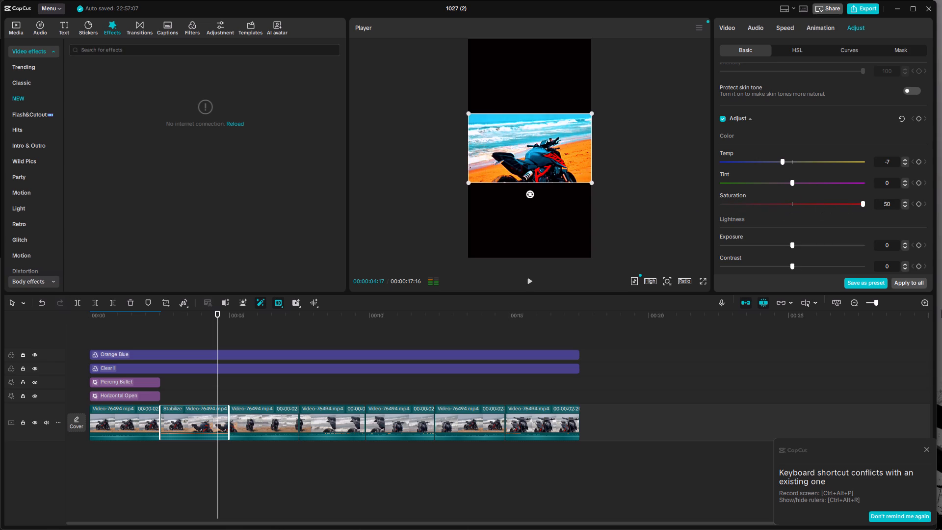
{"action": "left_click_drag", "start_coordinate": [886, 203], "coordinate": [904, 201]}
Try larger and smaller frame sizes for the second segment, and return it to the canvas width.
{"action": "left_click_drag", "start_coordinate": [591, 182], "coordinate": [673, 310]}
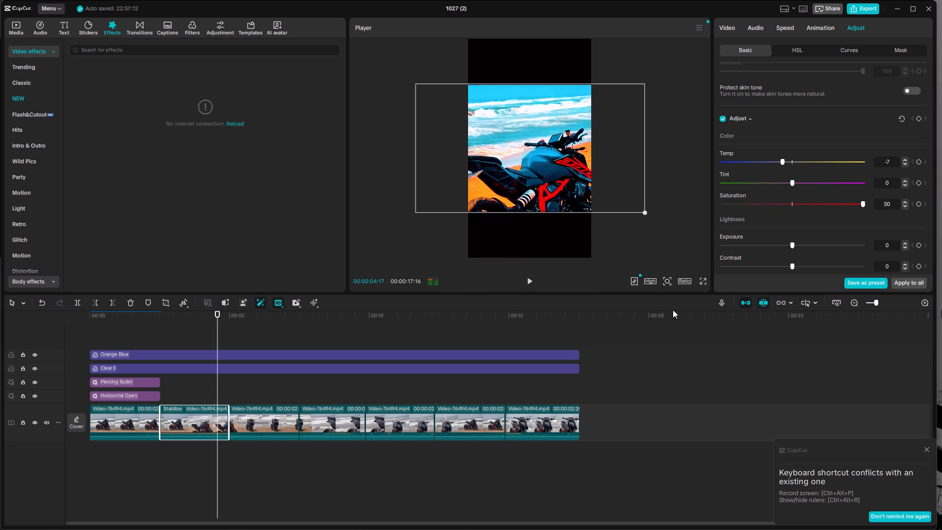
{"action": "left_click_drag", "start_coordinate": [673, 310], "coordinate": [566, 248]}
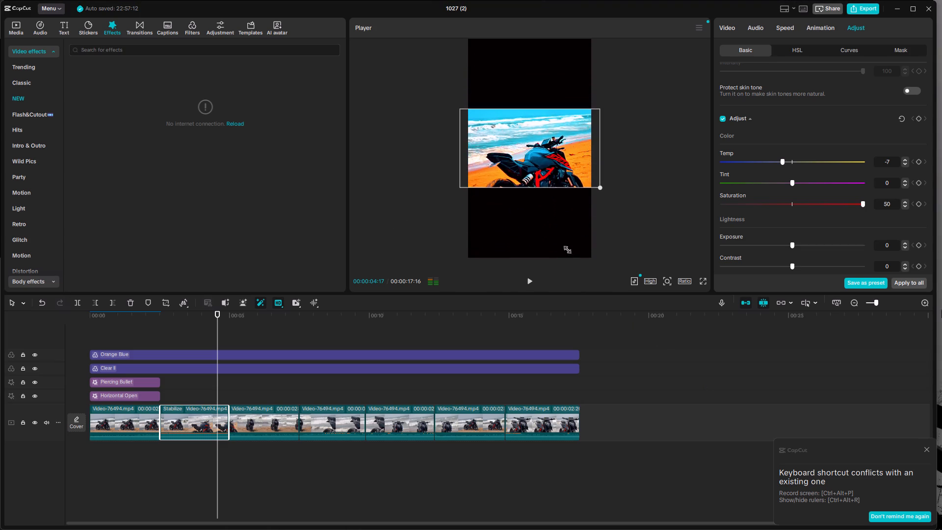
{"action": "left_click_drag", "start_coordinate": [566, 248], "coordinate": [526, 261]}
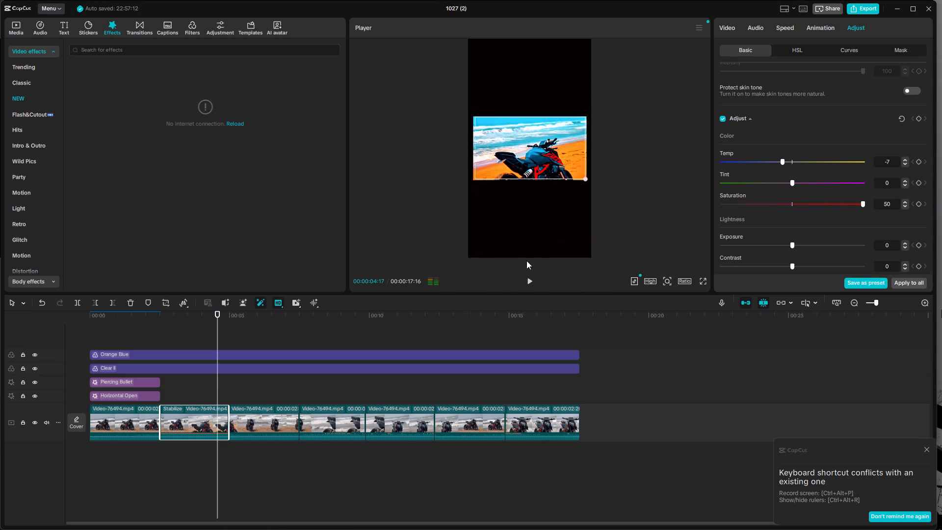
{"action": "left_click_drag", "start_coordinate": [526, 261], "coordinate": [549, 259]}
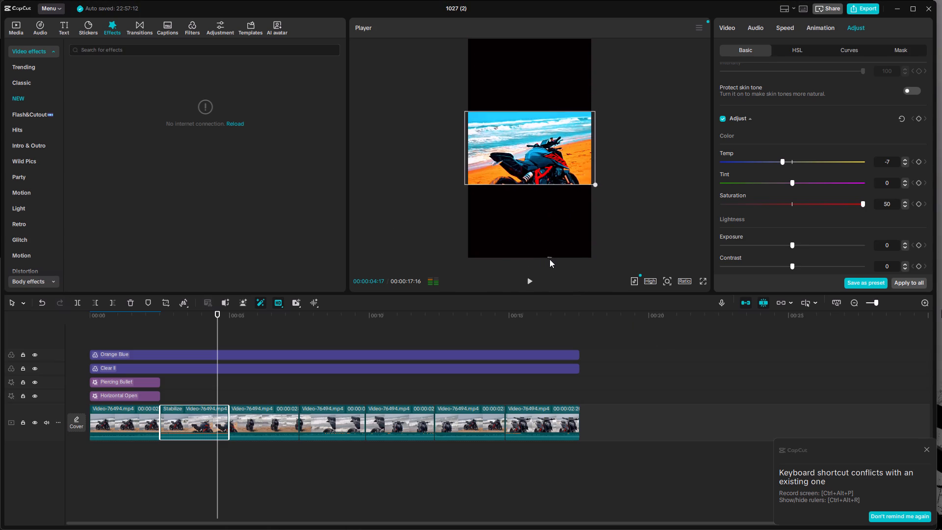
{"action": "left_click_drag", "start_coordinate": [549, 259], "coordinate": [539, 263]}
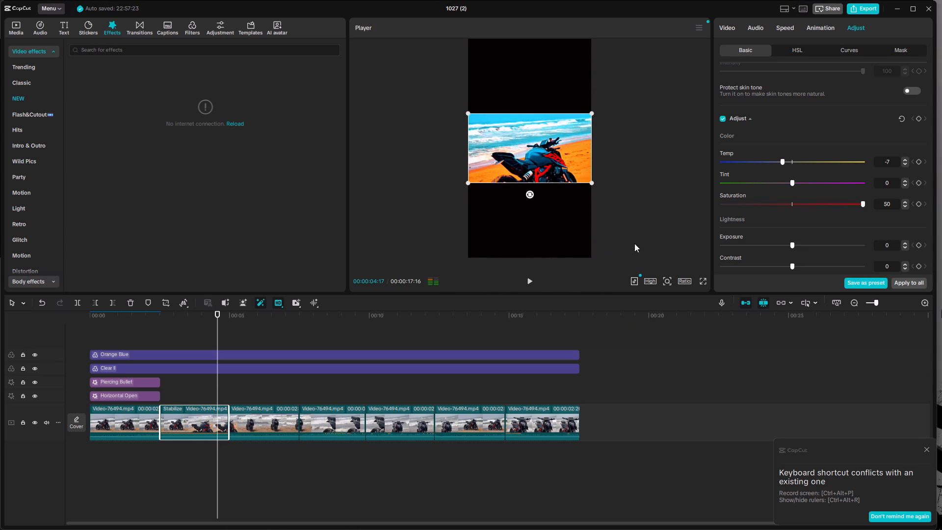
Inspect the second segment's saturated colors in the full-screen preview.
{"action": "left_click", "coordinate": [700, 278]}
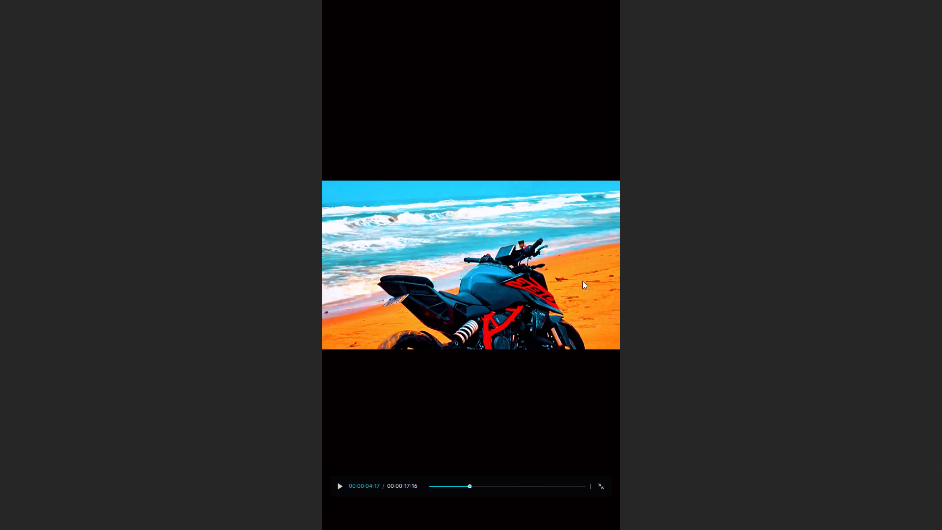
{"action": "scroll", "coordinate": [512, 281], "scroll_direction": "up", "scroll_amount": 5, "text": "ctrl"}
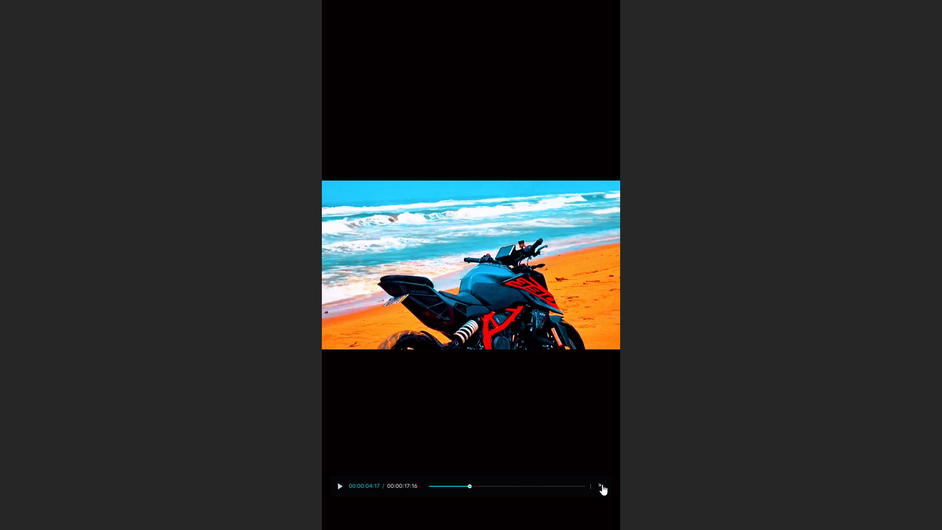
{"action": "left_click", "coordinate": [602, 484]}
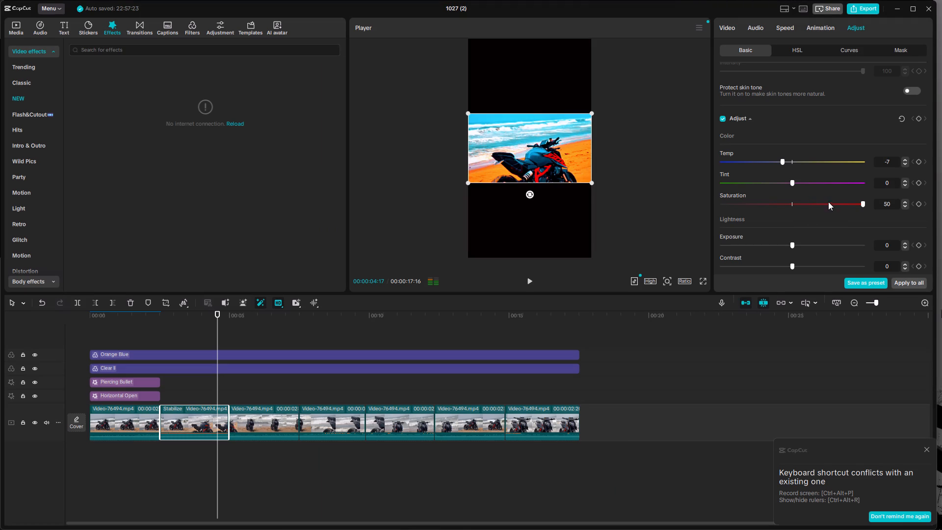
Reset the second segment's Saturation to 0.
{"action": "left_click_drag", "start_coordinate": [828, 202], "coordinate": [792, 220]}
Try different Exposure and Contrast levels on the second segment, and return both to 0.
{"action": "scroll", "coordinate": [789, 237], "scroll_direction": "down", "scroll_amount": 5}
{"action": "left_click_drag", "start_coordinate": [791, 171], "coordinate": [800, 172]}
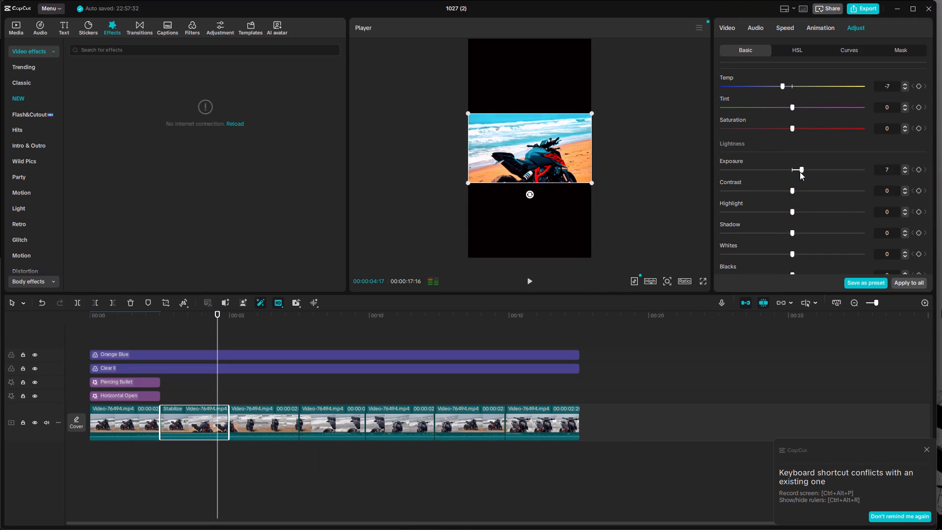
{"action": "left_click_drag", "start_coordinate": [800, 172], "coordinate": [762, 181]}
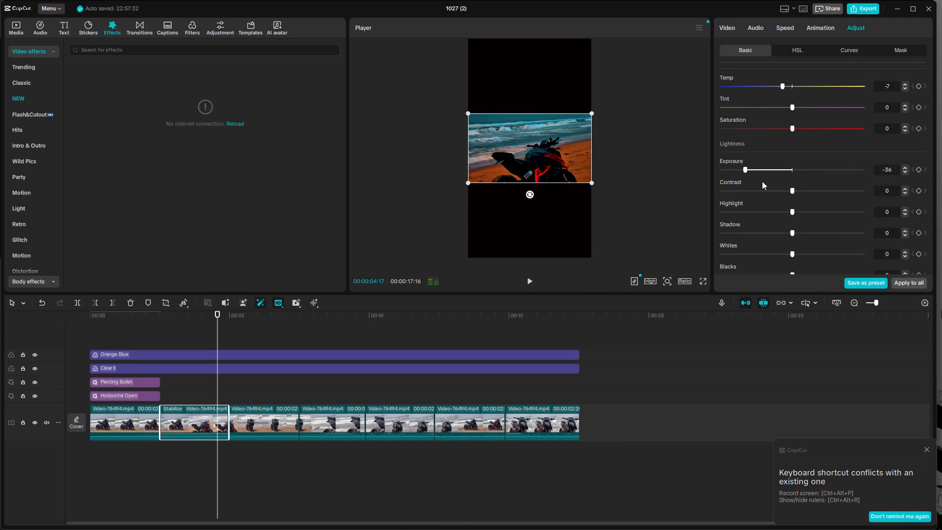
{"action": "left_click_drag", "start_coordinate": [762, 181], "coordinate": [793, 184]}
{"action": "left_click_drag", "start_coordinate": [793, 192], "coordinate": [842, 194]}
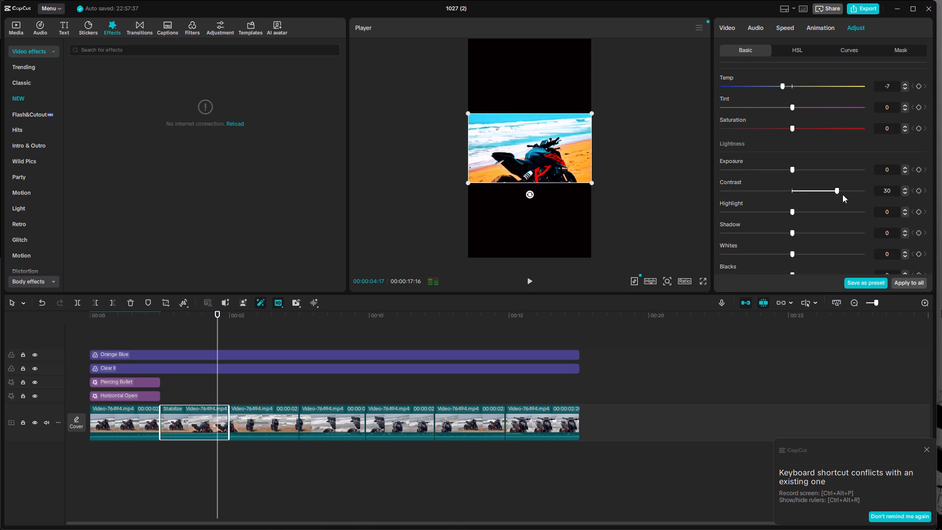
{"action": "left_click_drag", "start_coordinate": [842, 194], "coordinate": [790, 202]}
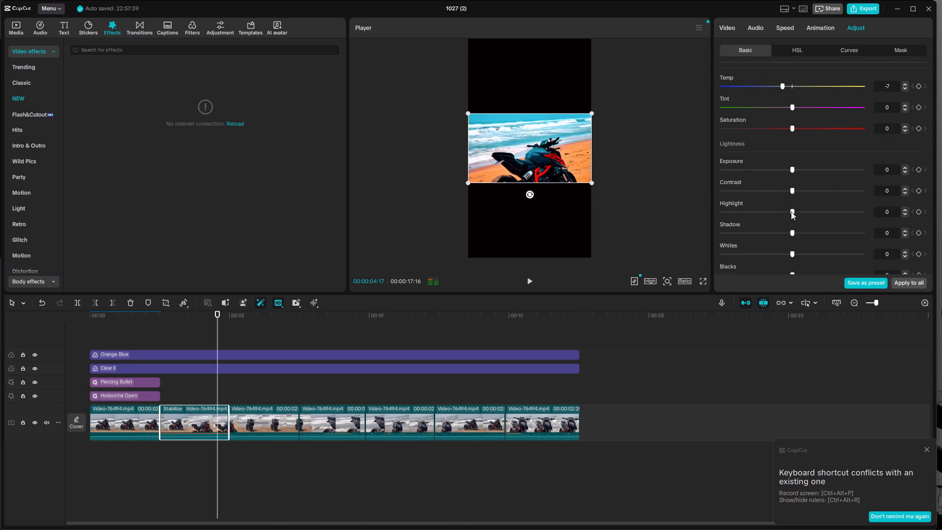
Lower the second segment's Highlight to -50.
{"action": "left_click_drag", "start_coordinate": [791, 215], "coordinate": [640, 227]}
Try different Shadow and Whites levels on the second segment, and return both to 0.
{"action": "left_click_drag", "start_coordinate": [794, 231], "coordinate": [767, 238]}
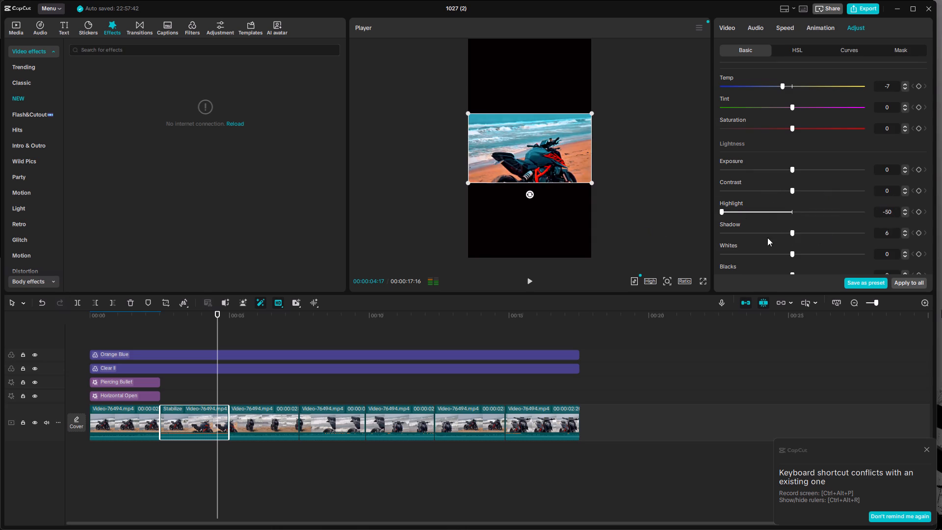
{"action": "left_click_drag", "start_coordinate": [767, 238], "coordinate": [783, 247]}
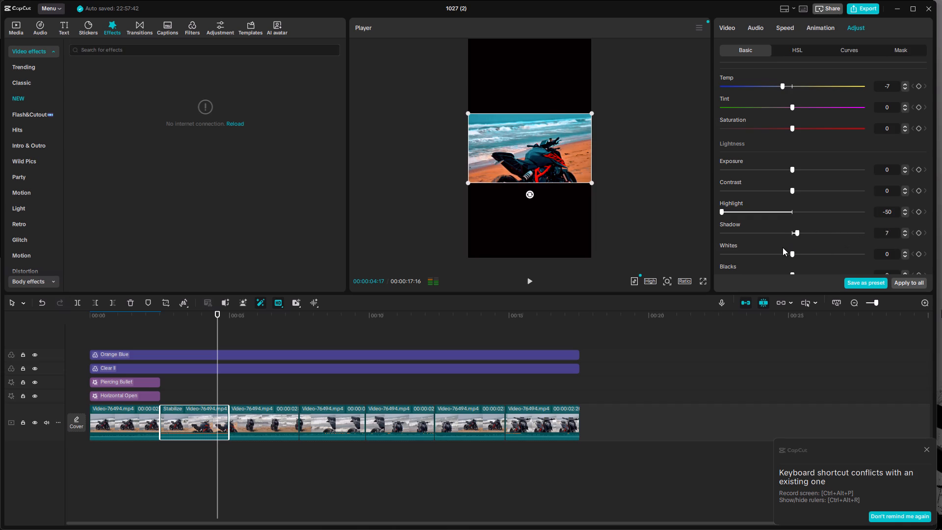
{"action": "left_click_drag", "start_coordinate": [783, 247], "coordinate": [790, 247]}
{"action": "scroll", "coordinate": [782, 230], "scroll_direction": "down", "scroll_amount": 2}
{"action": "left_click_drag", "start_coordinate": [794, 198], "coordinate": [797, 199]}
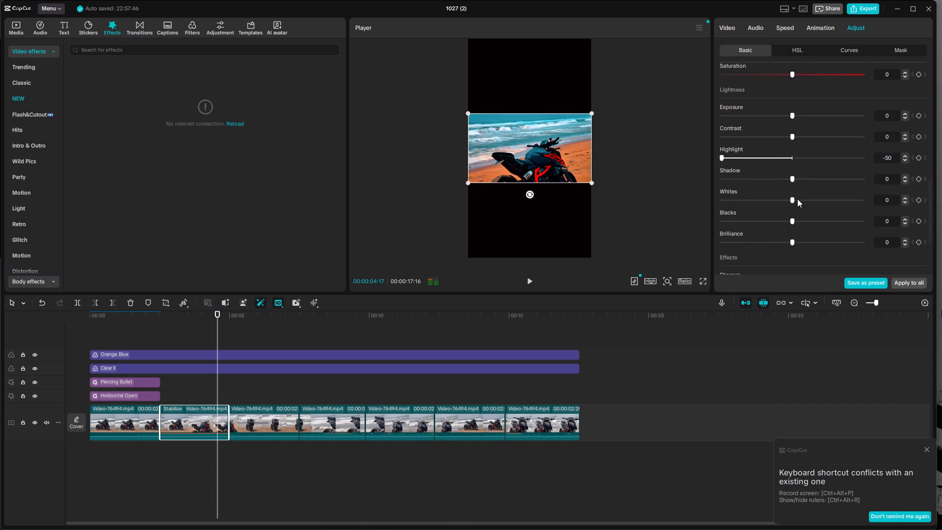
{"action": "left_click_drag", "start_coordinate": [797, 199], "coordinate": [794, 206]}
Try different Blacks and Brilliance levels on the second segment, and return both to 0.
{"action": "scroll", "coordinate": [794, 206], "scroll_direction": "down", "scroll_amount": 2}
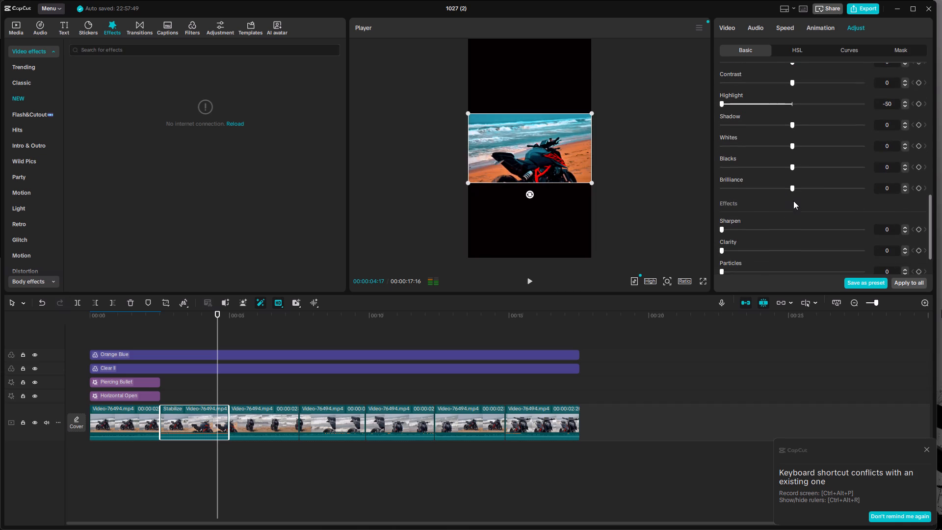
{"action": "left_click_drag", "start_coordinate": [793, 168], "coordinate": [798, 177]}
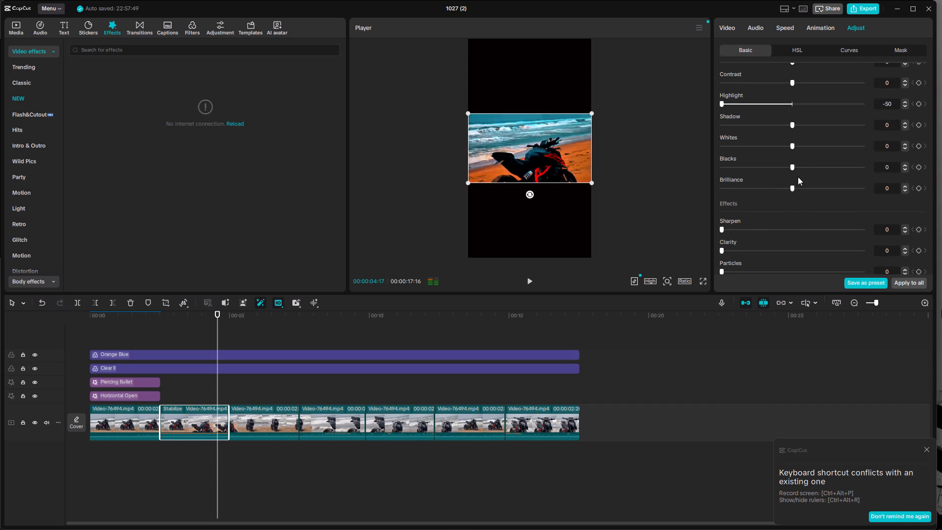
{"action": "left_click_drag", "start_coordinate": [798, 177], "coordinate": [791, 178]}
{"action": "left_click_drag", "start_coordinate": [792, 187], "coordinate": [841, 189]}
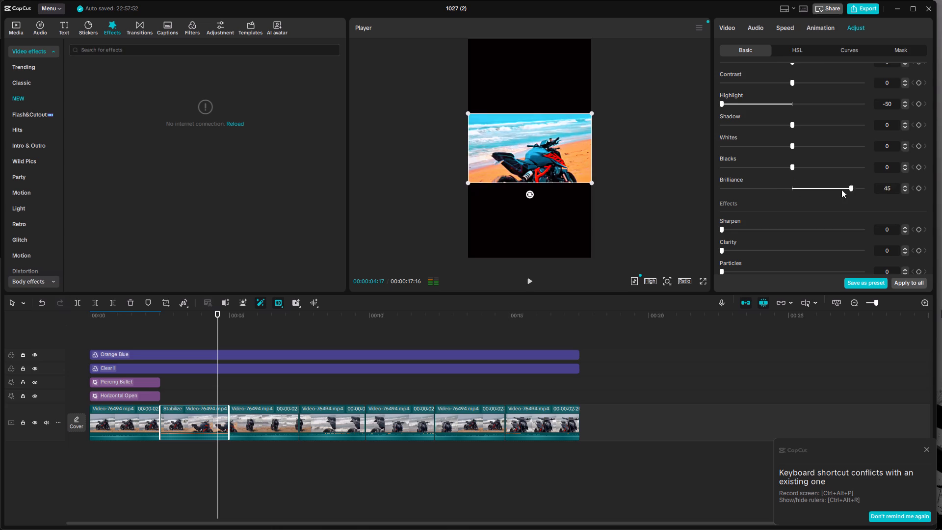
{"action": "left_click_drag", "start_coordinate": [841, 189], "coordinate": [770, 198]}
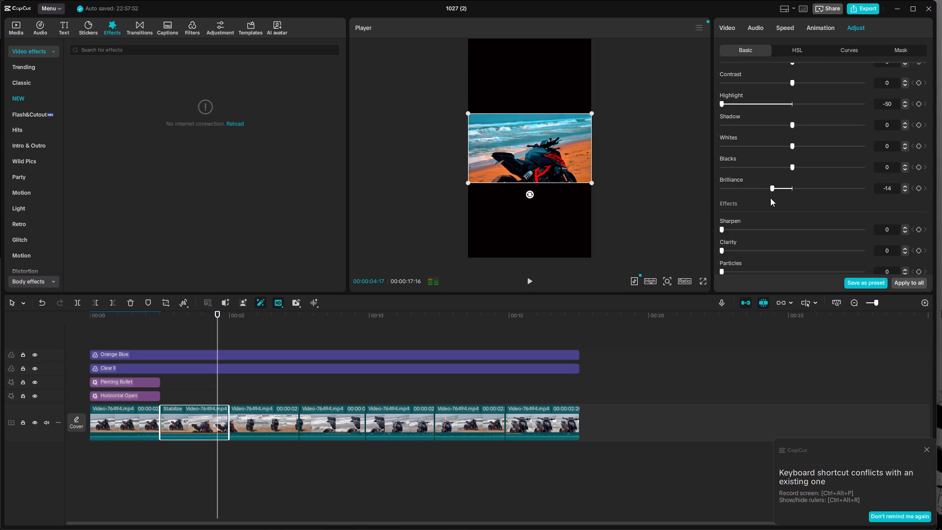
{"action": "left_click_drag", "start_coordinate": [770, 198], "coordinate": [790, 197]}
Set the second segment's Sharpen to 30.
{"action": "scroll", "coordinate": [785, 177], "scroll_direction": "down", "scroll_amount": 4}
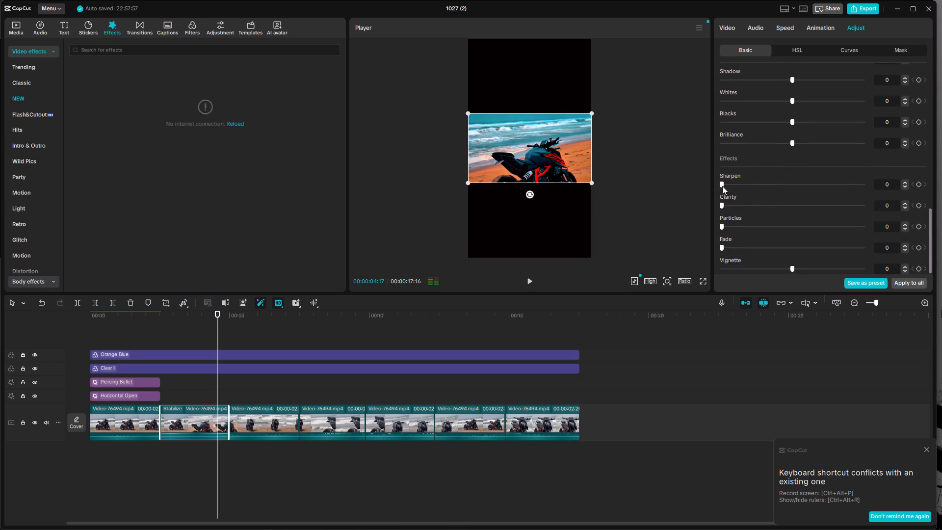
{"action": "left_click_drag", "start_coordinate": [721, 185], "coordinate": [790, 203]}
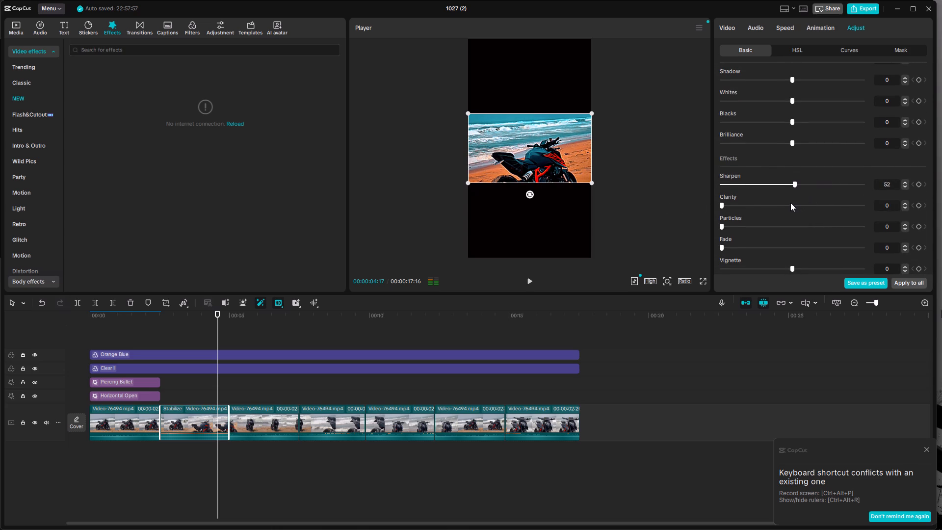
{"action": "left_click_drag", "start_coordinate": [790, 203], "coordinate": [789, 203]}
{"action": "left_click_drag", "start_coordinate": [789, 188], "coordinate": [767, 191]}
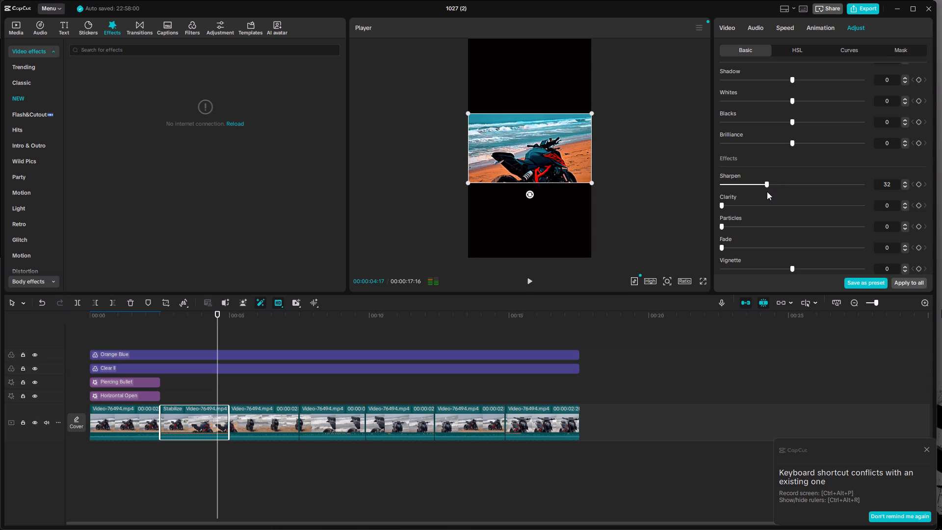
{"action": "left_click_drag", "start_coordinate": [767, 191], "coordinate": [764, 192]}
Raise the second segment's Clarity to 100.
{"action": "scroll", "coordinate": [804, 182], "scroll_direction": "down", "scroll_amount": 3}
{"action": "left_click_drag", "start_coordinate": [728, 204], "coordinate": [843, 211]}
{"action": "left_click_drag", "start_coordinate": [843, 211], "coordinate": [907, 213]}
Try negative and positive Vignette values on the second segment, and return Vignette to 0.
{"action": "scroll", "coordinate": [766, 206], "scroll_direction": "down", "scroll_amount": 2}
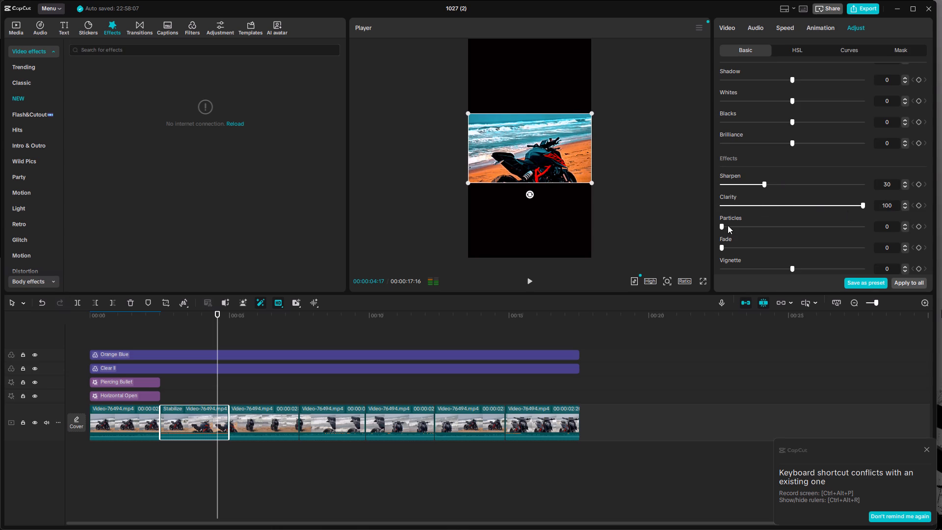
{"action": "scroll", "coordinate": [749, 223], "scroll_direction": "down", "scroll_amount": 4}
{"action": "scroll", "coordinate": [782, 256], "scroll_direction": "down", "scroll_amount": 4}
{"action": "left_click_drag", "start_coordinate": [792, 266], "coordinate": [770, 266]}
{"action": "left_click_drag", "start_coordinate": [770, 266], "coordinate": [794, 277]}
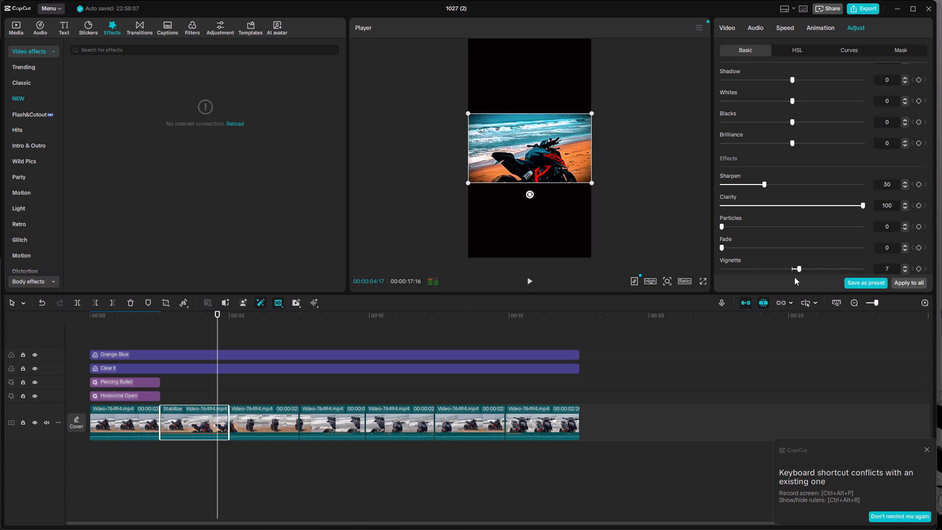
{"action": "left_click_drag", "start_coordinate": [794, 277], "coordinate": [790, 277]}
Inspect the second segment's adjusted look in the full-screen preview.
{"action": "left_click", "coordinate": [705, 282]}
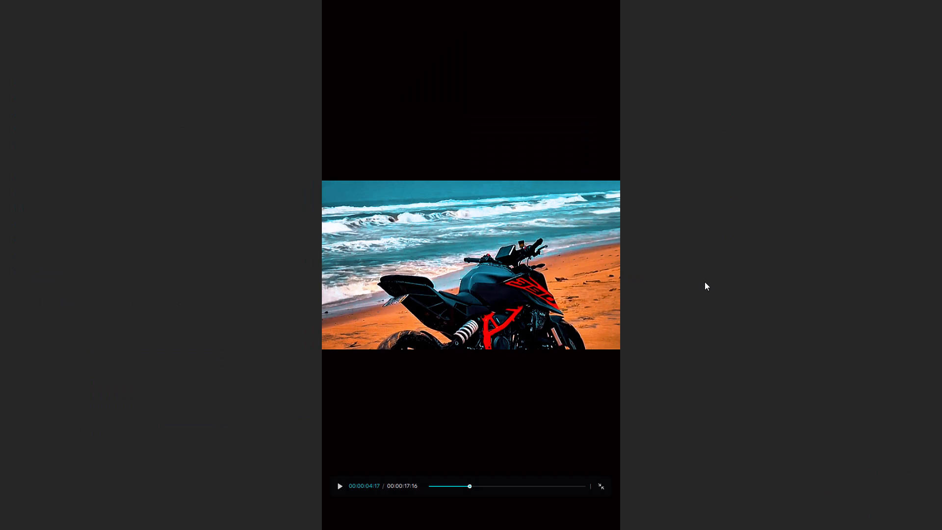
{"action": "left_click", "coordinate": [605, 486]}
Apply the second segment's adjustments to all clips.
{"action": "scroll", "coordinate": [890, 215], "scroll_direction": "down", "scroll_amount": 5}
{"action": "left_click", "coordinate": [908, 284]}
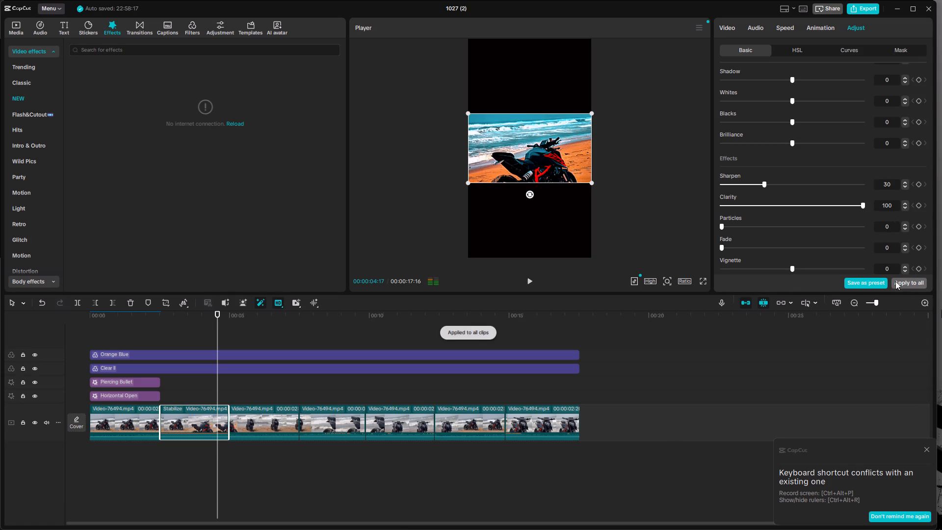
Play the video to its end, partly in full screen, to review the adjustments across the segments.
{"action": "left_click", "coordinate": [523, 279]}
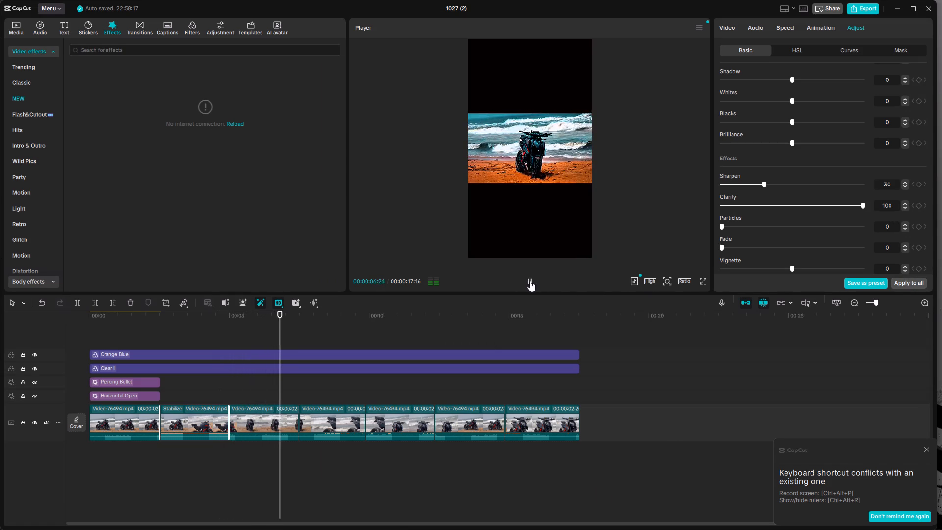
{"action": "left_click", "coordinate": [701, 280]}
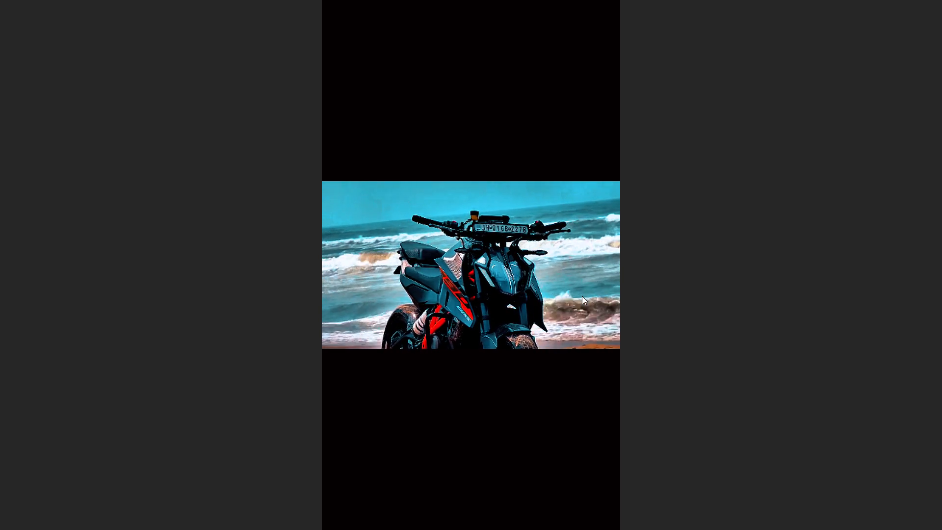
{"action": "left_click", "coordinate": [582, 296]}
{"action": "left_click", "coordinate": [606, 484]}
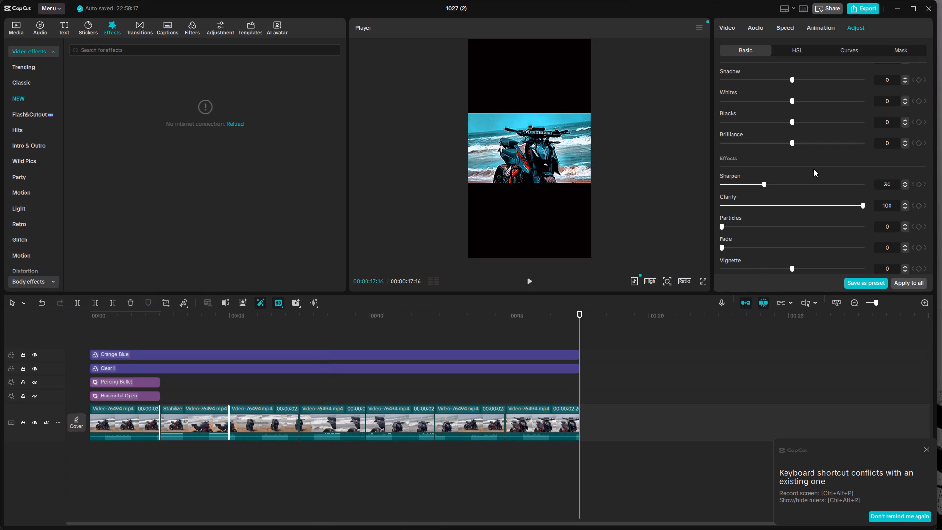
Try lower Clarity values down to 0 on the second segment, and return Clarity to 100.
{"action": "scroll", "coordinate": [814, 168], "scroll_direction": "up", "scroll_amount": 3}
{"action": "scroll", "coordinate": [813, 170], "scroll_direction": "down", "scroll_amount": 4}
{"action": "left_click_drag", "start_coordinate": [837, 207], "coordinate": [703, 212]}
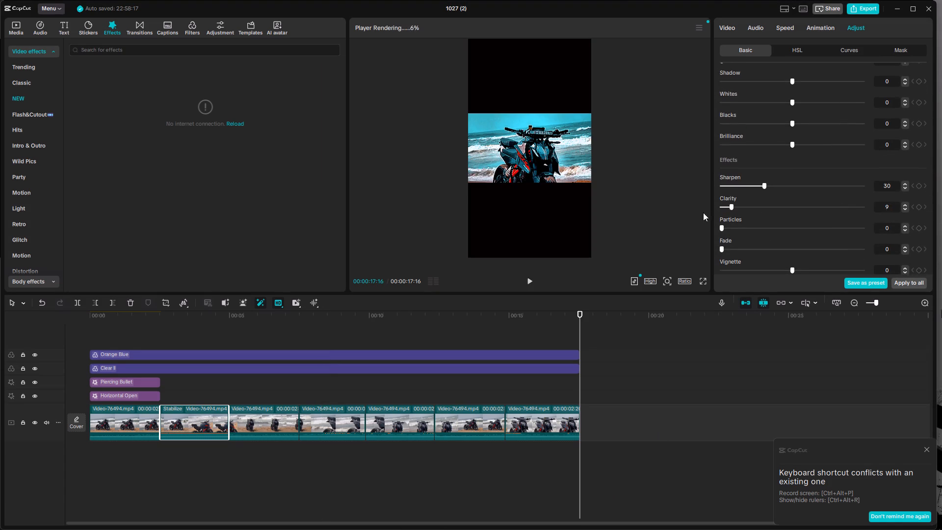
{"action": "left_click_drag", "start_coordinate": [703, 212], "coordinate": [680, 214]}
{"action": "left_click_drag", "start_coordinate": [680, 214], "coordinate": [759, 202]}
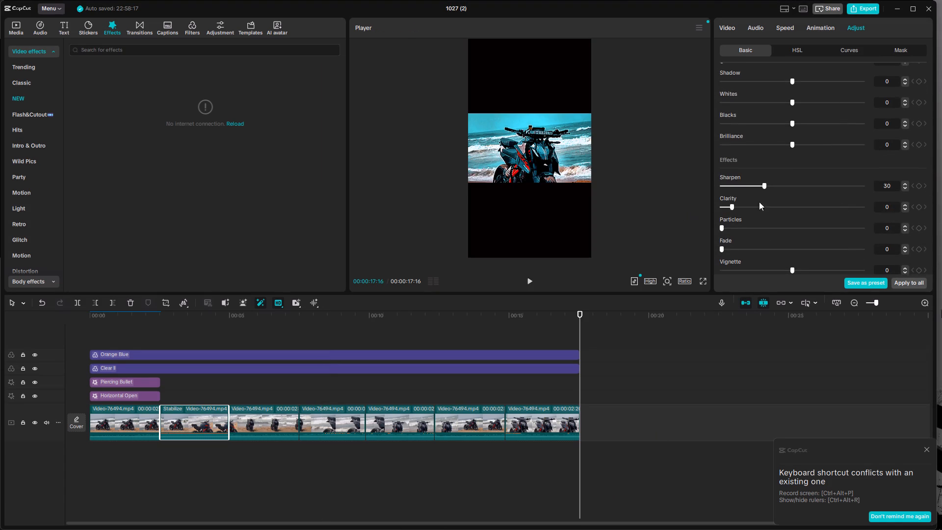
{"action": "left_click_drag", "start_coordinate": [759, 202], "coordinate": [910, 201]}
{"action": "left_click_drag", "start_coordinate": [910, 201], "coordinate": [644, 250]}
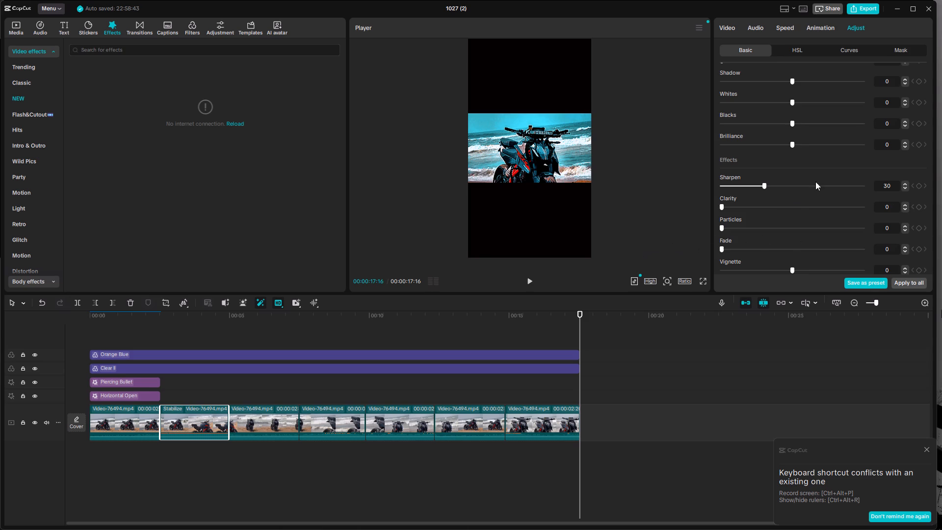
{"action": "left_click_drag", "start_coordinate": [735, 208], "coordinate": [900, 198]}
Reset the second segment's Highlight to 0.
{"action": "scroll", "coordinate": [782, 165], "scroll_direction": "up", "scroll_amount": 4}
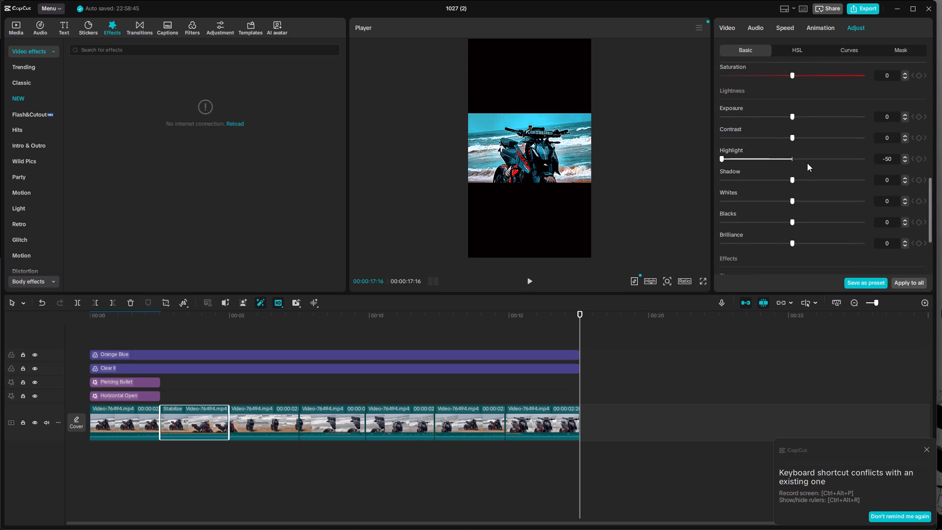
{"action": "scroll", "coordinate": [800, 160], "scroll_direction": "up", "scroll_amount": 1}
{"action": "left_click", "coordinate": [792, 193]}
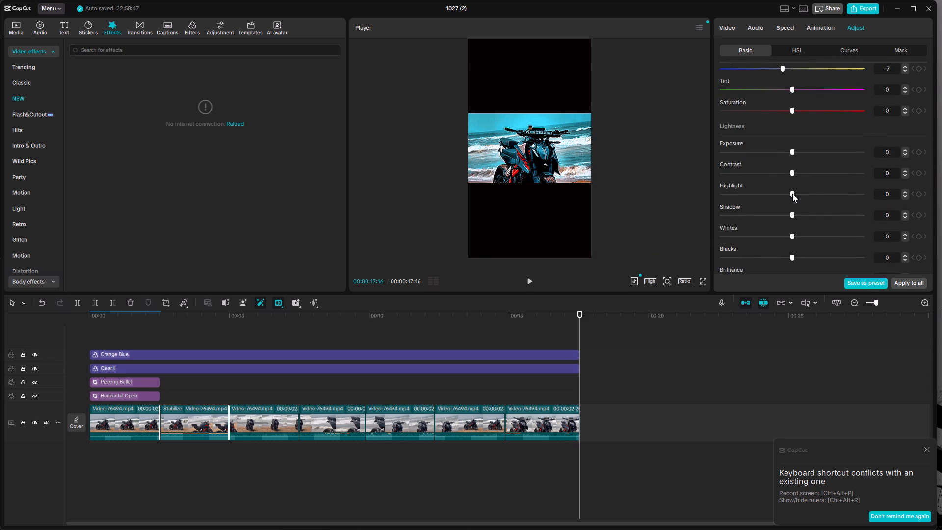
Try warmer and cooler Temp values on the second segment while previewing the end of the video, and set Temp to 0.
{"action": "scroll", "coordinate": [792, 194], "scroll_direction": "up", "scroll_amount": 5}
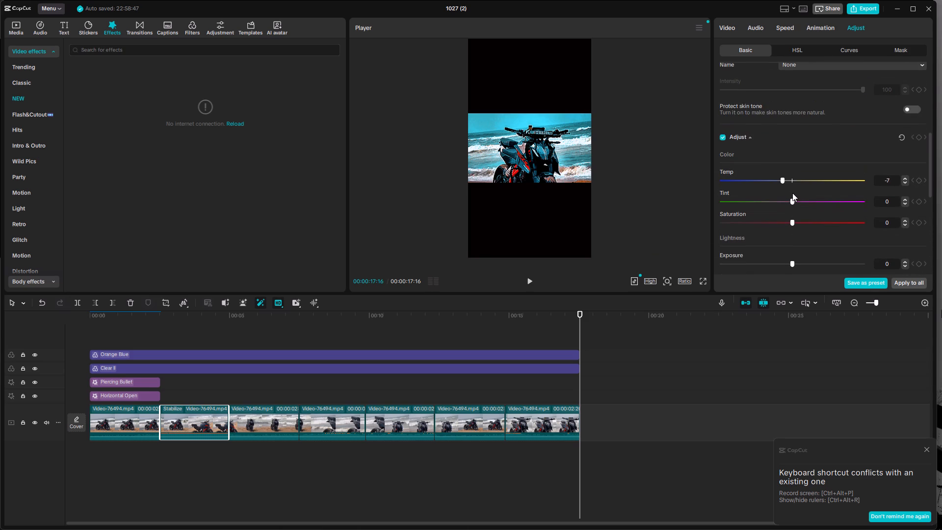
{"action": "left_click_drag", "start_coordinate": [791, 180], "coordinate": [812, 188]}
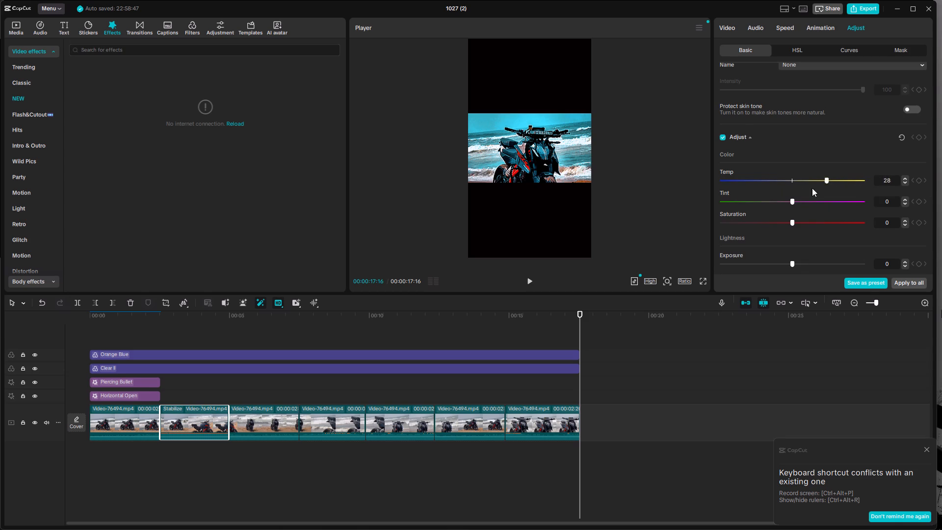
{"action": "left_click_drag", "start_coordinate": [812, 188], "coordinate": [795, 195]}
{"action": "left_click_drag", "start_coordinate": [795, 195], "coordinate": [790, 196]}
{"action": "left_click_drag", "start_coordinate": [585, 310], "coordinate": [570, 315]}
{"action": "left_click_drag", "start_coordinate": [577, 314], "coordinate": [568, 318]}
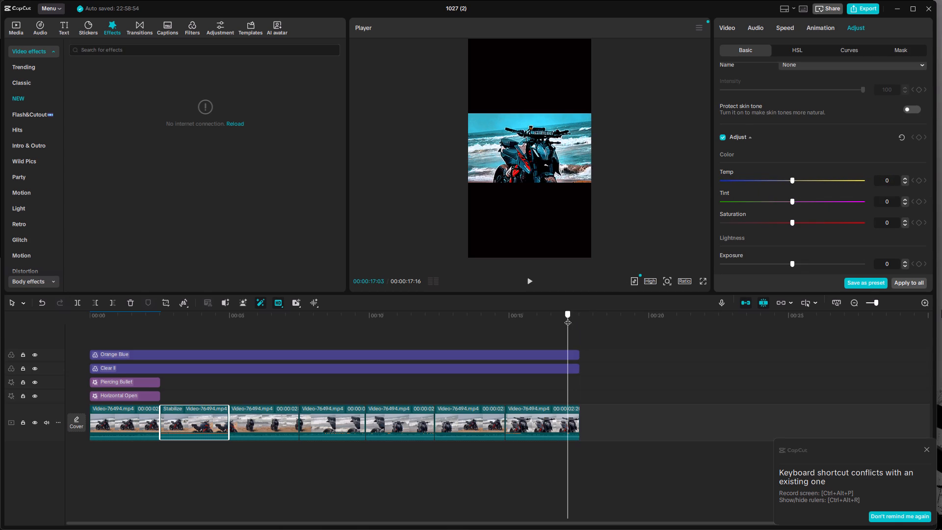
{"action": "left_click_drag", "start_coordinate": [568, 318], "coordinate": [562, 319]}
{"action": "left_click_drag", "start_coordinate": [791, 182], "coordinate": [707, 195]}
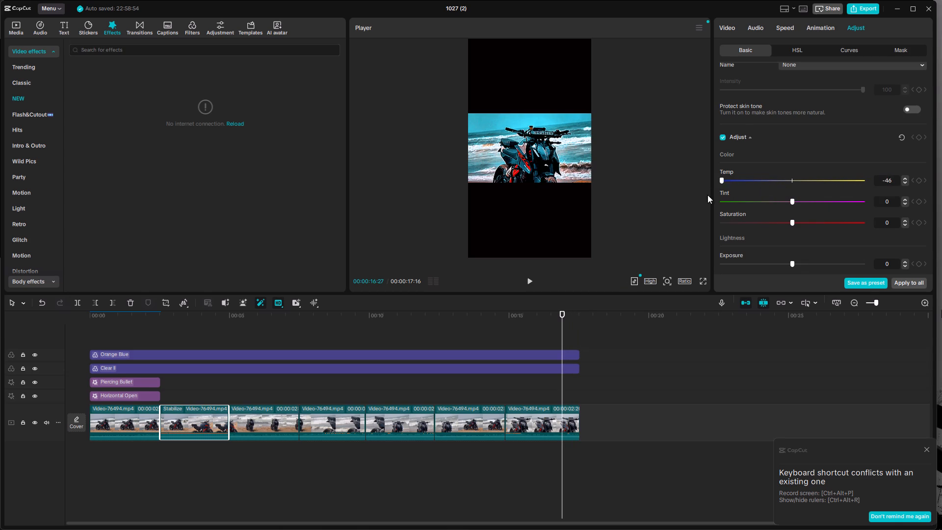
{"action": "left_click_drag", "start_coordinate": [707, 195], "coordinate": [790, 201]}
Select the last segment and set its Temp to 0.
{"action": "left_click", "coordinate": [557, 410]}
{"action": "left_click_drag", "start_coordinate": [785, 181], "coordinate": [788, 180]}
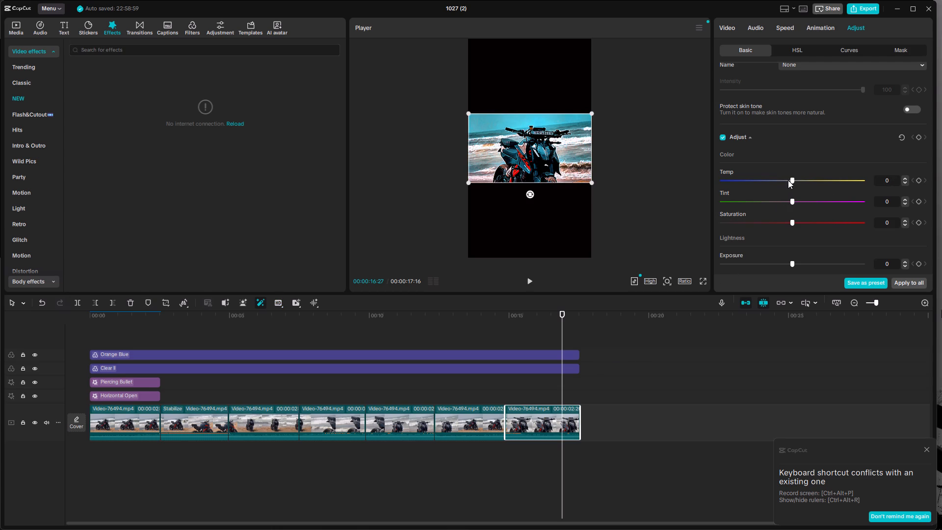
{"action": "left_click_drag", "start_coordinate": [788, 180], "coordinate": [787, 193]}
Return to the second segment and set its Temp to -11.
{"action": "left_click_drag", "start_coordinate": [564, 316], "coordinate": [378, 352]}
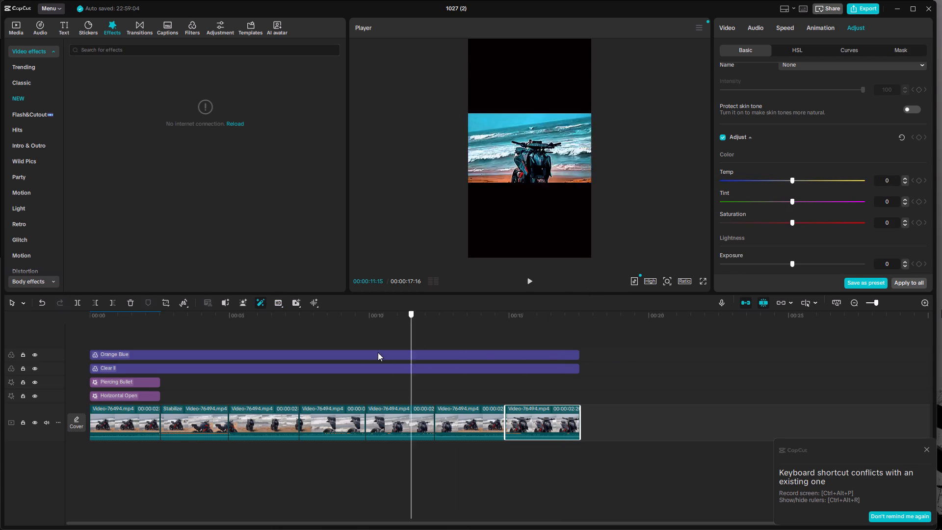
{"action": "left_click_drag", "start_coordinate": [378, 352], "coordinate": [196, 400]}
{"action": "left_click", "coordinate": [199, 430]}
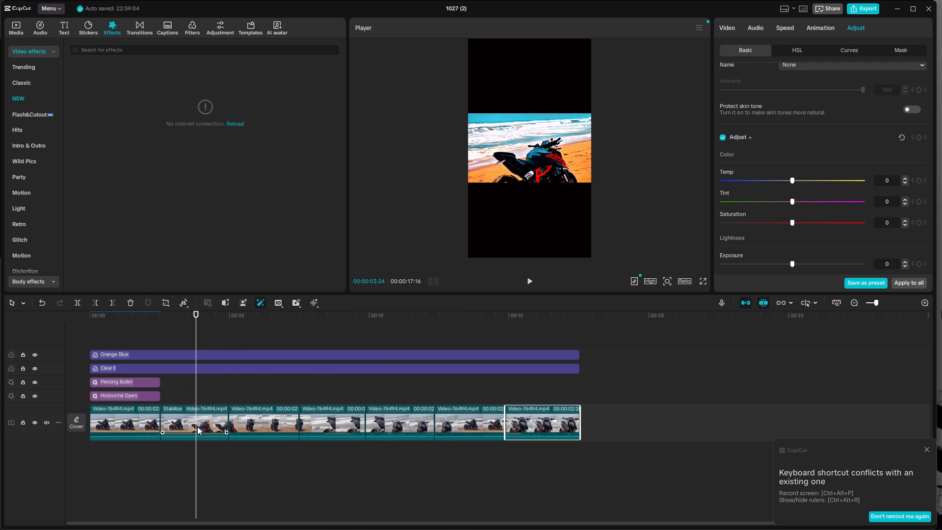
{"action": "left_click_drag", "start_coordinate": [792, 184], "coordinate": [778, 188]}
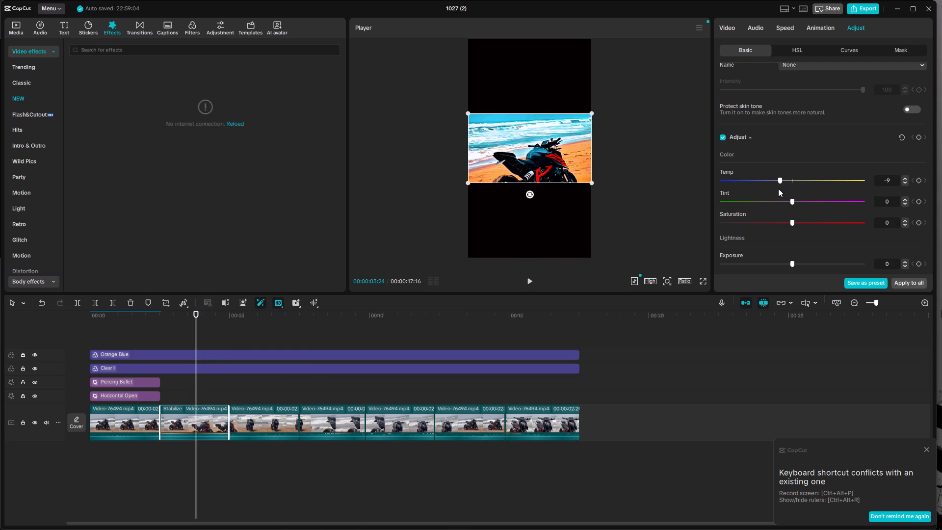
{"action": "left_click_drag", "start_coordinate": [778, 188], "coordinate": [774, 192]}
Apply the second segment's adjustments to all clips.
{"action": "scroll", "coordinate": [870, 259], "scroll_direction": "down", "scroll_amount": 6}
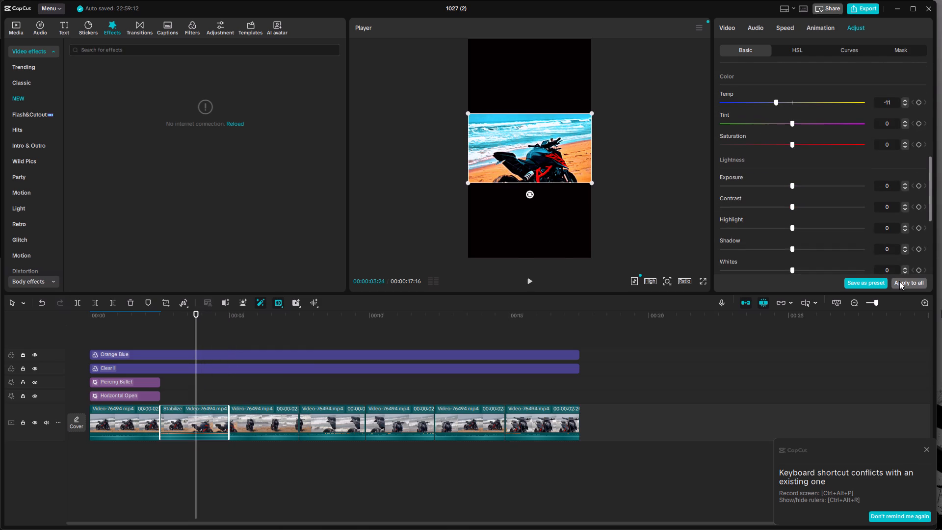
{"action": "left_click", "coordinate": [901, 282]}
Play the video from the second segment, partly in full screen, to review the cooler look across the segments.
{"action": "left_click", "coordinate": [527, 279]}
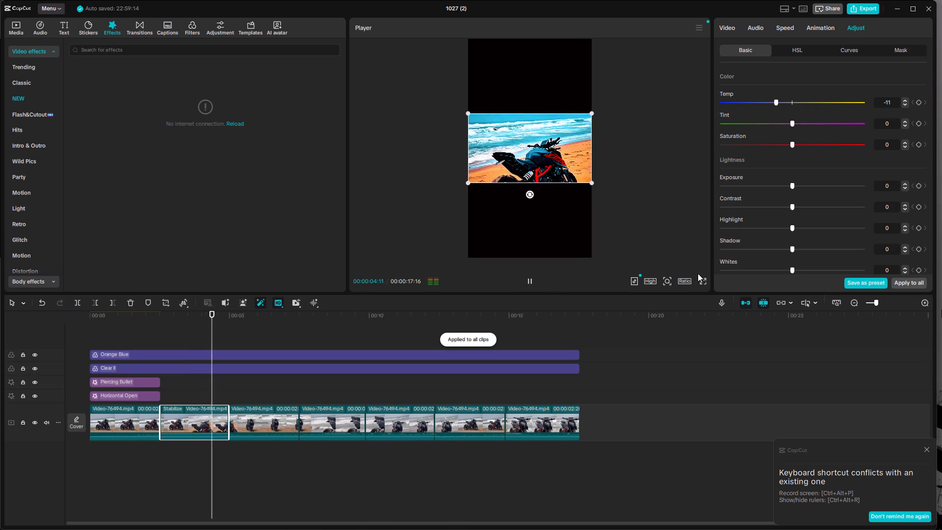
{"action": "left_click", "coordinate": [700, 277]}
{"action": "left_click", "coordinate": [702, 280]}
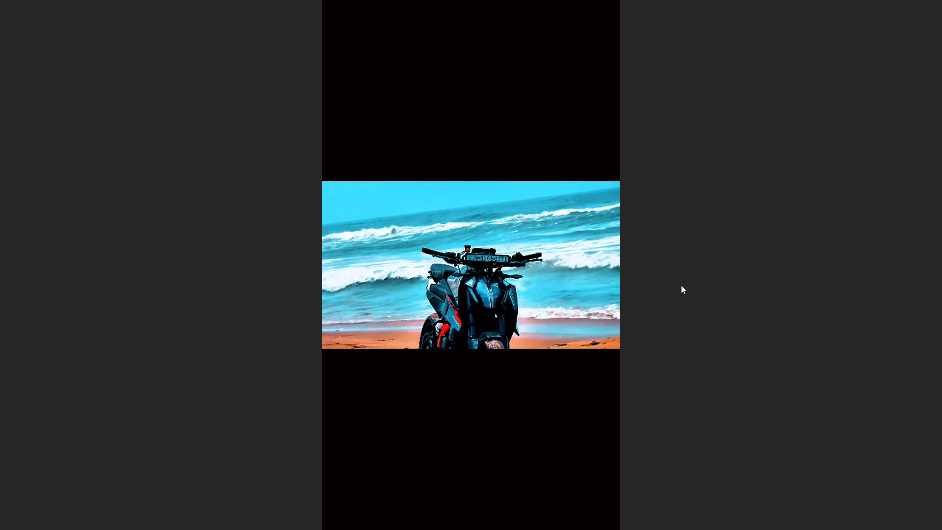
{"action": "left_click", "coordinate": [610, 312]}
{"action": "left_click", "coordinate": [602, 489]}
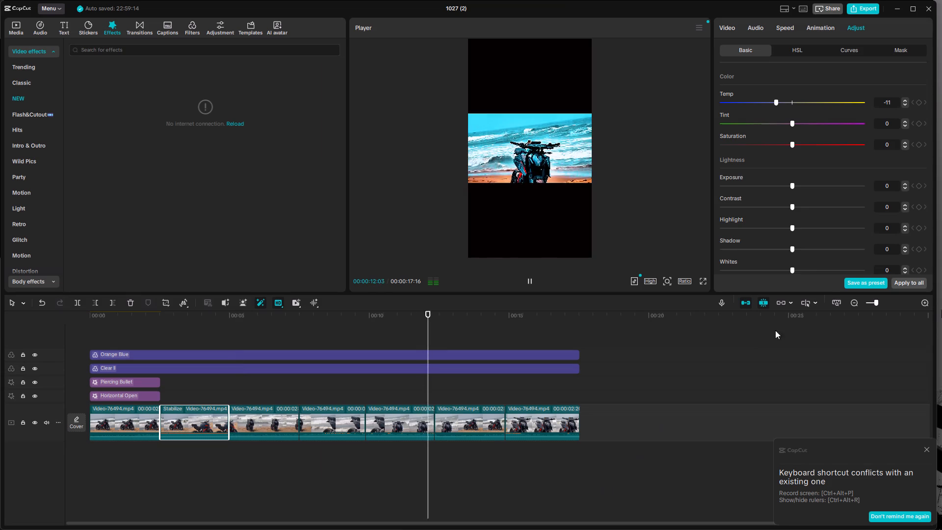
Set the second segment's Color correction intensity to 0 and turn Color correction off.
{"action": "scroll", "coordinate": [792, 142], "scroll_direction": "up", "scroll_amount": 11}
{"action": "left_click_drag", "start_coordinate": [864, 198], "coordinate": [709, 214]}
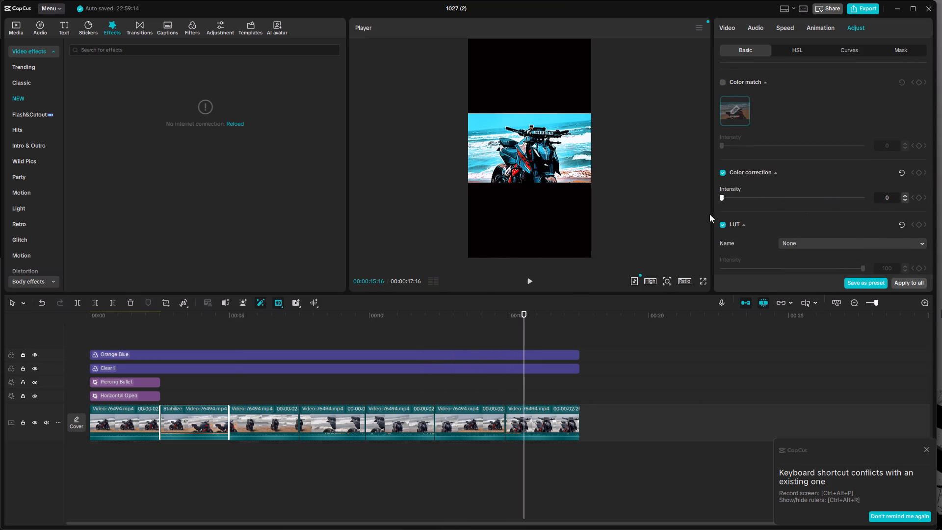
{"action": "left_click_drag", "start_coordinate": [709, 214], "coordinate": [677, 217]}
{"action": "left_click", "coordinate": [720, 172]}
Compare the picture with Auto adjust on and off, and leave Auto adjust off for the second segment.
{"action": "scroll", "coordinate": [733, 217], "scroll_direction": "down", "scroll_amount": 3}
{"action": "scroll", "coordinate": [752, 210], "scroll_direction": "up", "scroll_amount": 10}
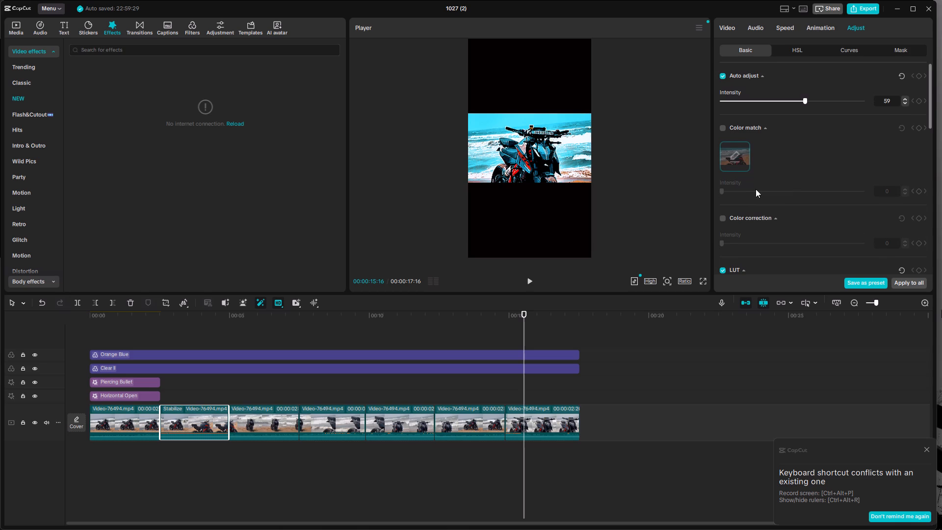
{"action": "left_click", "coordinate": [723, 76]}
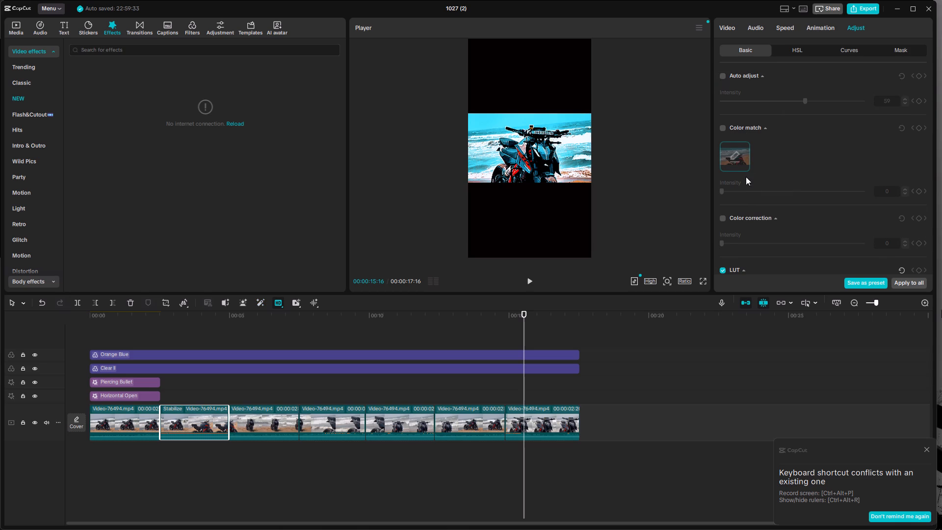
{"action": "left_click", "coordinate": [721, 74]}
{"action": "left_click_drag", "start_coordinate": [521, 312], "coordinate": [228, 373]}
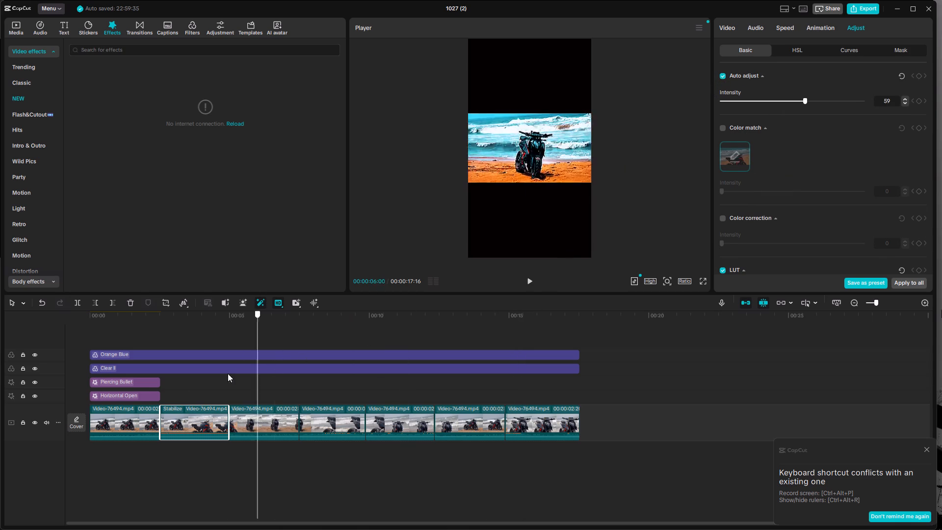
{"action": "left_click_drag", "start_coordinate": [228, 373], "coordinate": [189, 387]}
{"action": "left_click", "coordinate": [722, 76]}
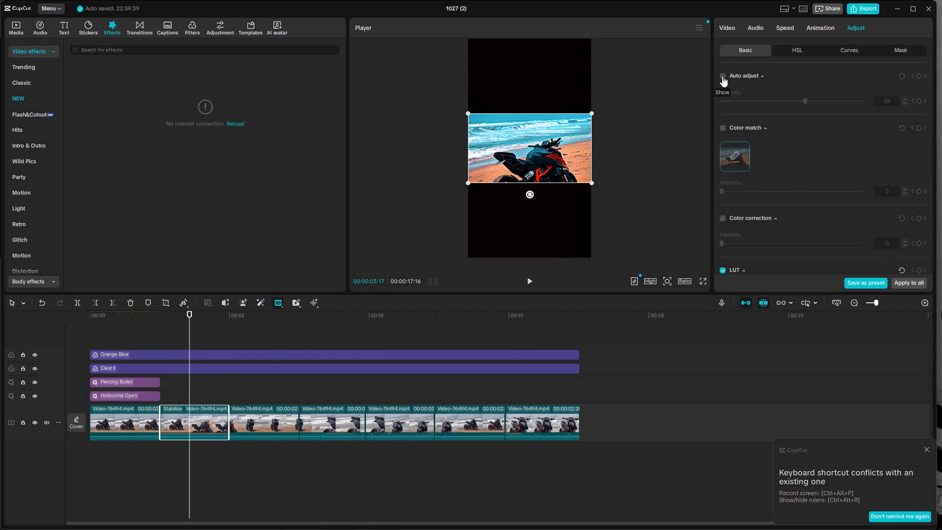
{"action": "left_click", "coordinate": [722, 76]}
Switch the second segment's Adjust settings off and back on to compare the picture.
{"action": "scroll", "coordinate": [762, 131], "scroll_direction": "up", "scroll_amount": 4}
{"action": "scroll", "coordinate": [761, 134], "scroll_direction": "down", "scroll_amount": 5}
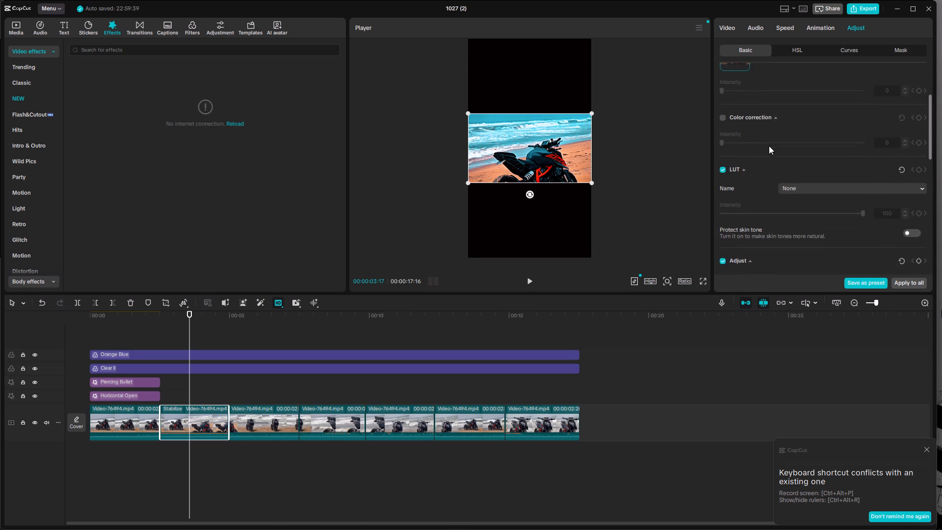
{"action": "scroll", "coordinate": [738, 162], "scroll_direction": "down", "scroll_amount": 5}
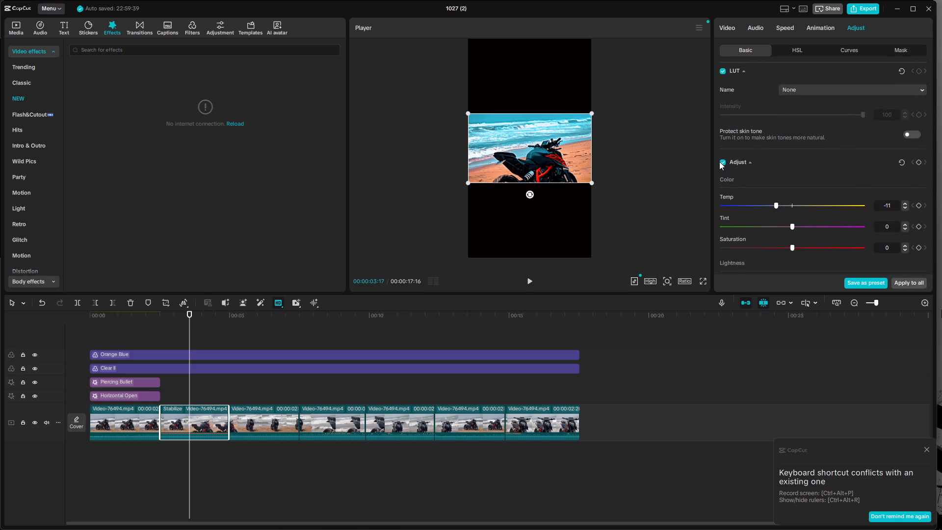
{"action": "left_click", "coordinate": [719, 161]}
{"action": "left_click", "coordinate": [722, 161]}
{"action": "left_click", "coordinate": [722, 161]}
Try Sharpen at 53 on the second segment, and set Sharpen to 0.
{"action": "scroll", "coordinate": [798, 167], "scroll_direction": "down", "scroll_amount": 14}
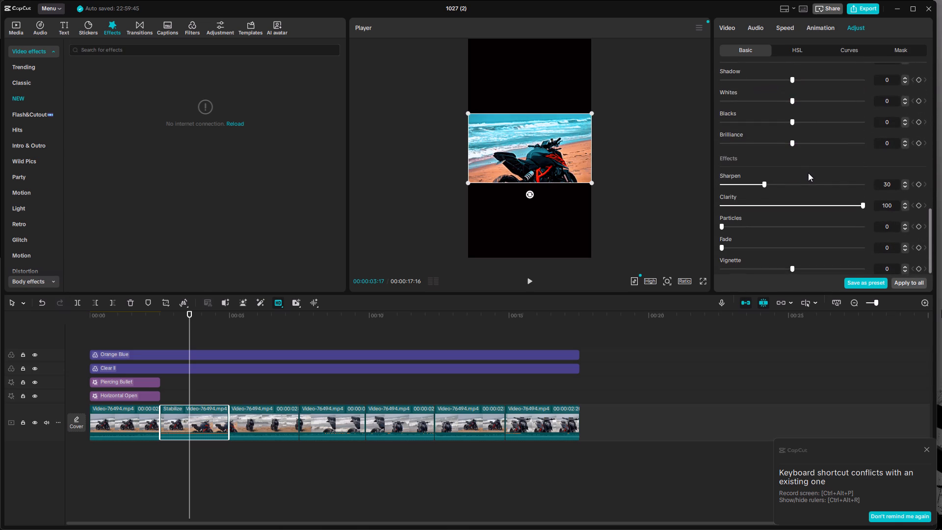
{"action": "scroll", "coordinate": [799, 179], "scroll_direction": "down", "scroll_amount": 4}
{"action": "scroll", "coordinate": [766, 233], "scroll_direction": "down", "scroll_amount": 5}
{"action": "left_click_drag", "start_coordinate": [764, 180], "coordinate": [795, 181]}
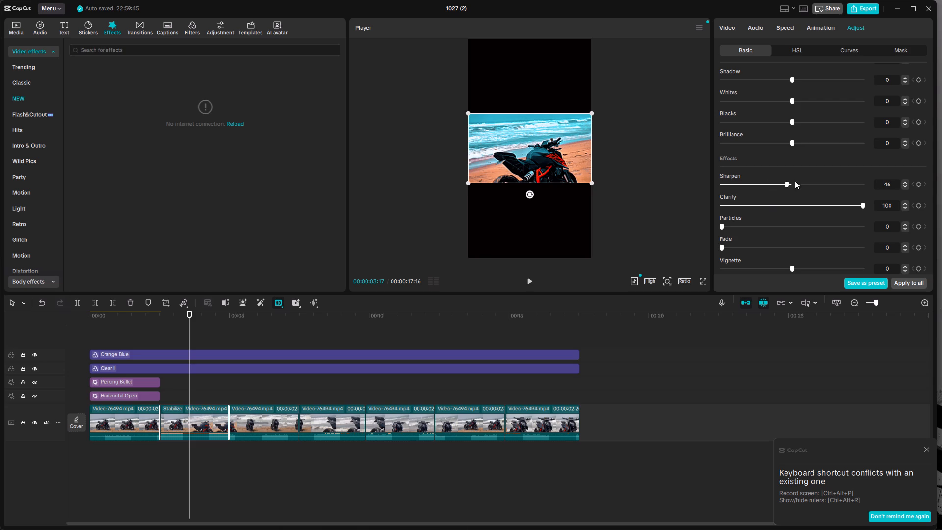
{"action": "left_click_drag", "start_coordinate": [795, 181], "coordinate": [761, 199]}
{"action": "left_click_drag", "start_coordinate": [761, 199], "coordinate": [684, 203]}
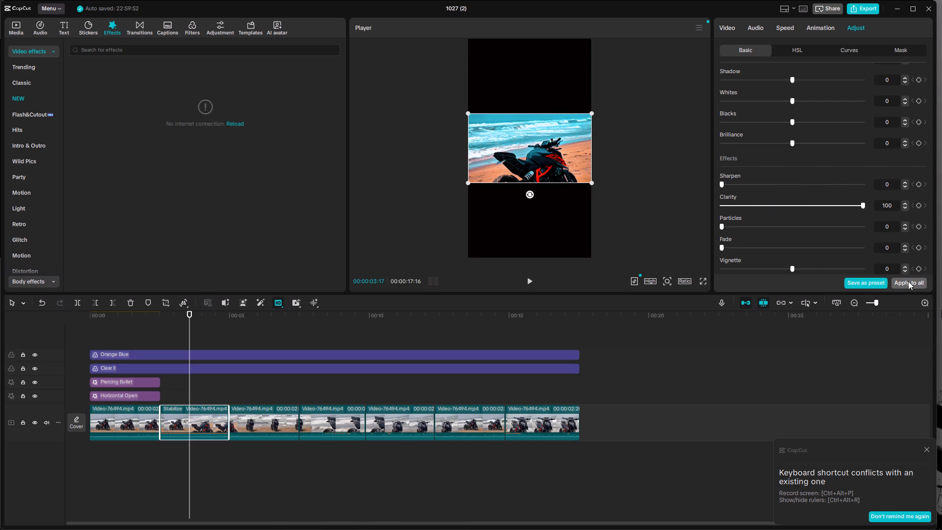
Apply the second segment's current adjustments, with Clarity at 100 and Sharpen at 0, to all clips.
{"action": "left_click", "coordinate": [908, 281]}
Preview the video full screen from the second segment through to the end, and return to the editor.
{"action": "left_click", "coordinate": [706, 279]}
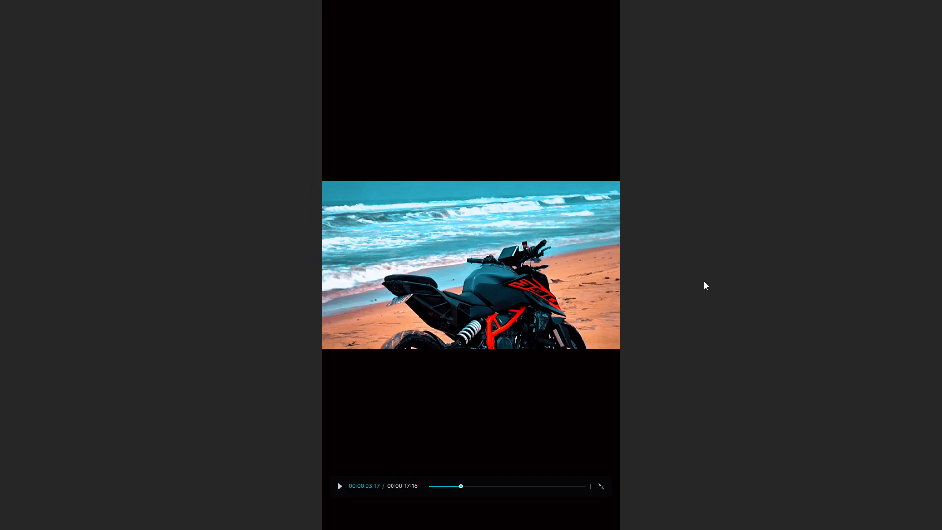
{"action": "left_click", "coordinate": [338, 486]}
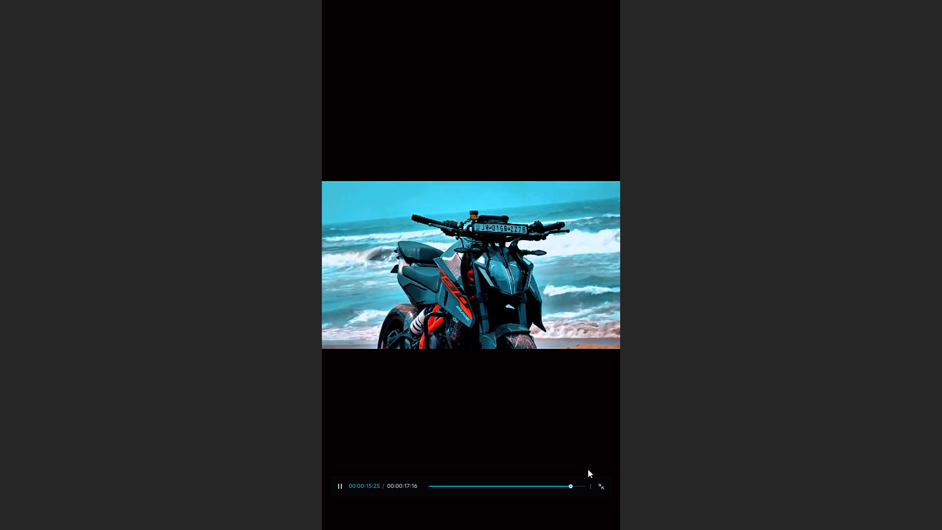
{"action": "left_click", "coordinate": [597, 483]}
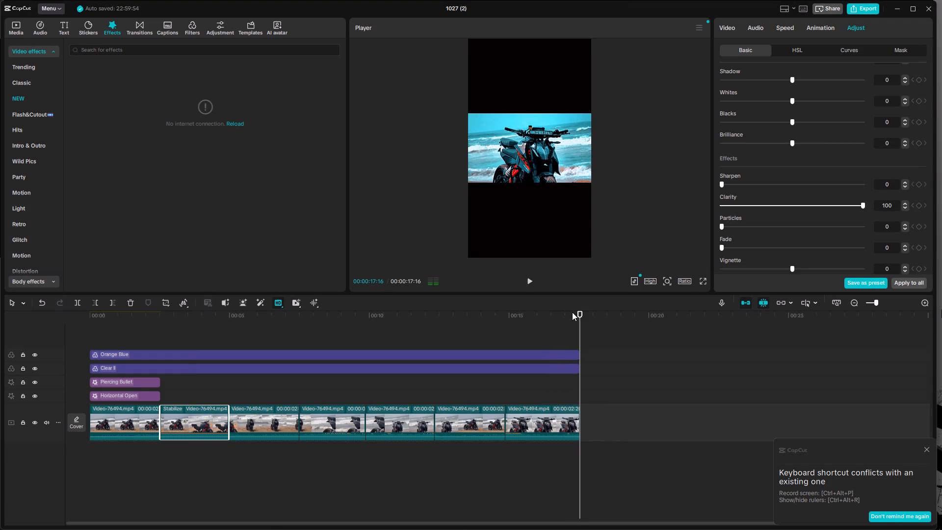
Move the playhead back to the start of the timeline and play the video from there.
{"action": "left_click_drag", "start_coordinate": [580, 316], "coordinate": [380, 340]}
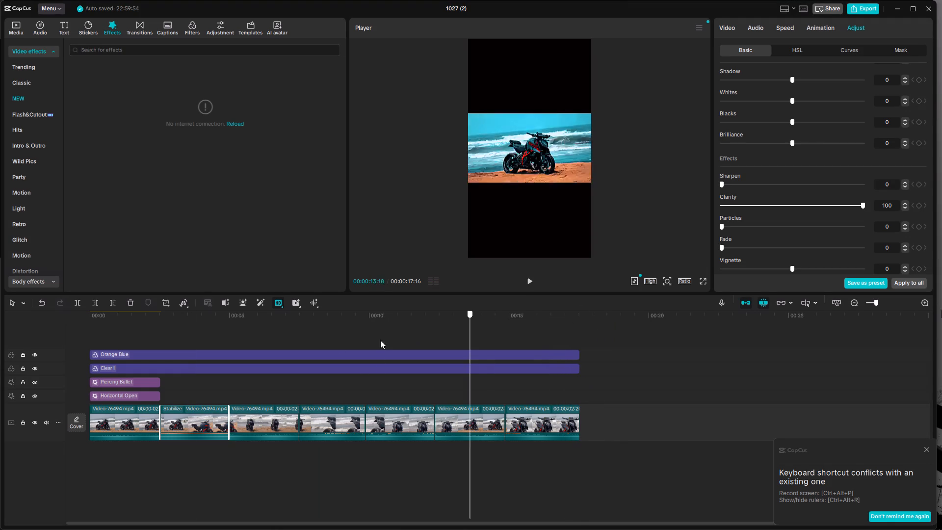
{"action": "left_click_drag", "start_coordinate": [380, 340], "coordinate": [16, 388]}
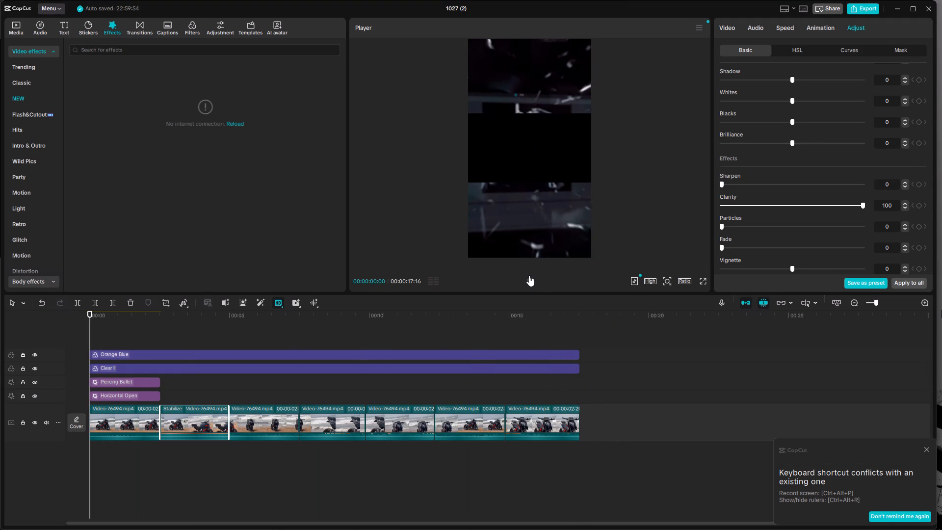
{"action": "left_click", "coordinate": [529, 275]}
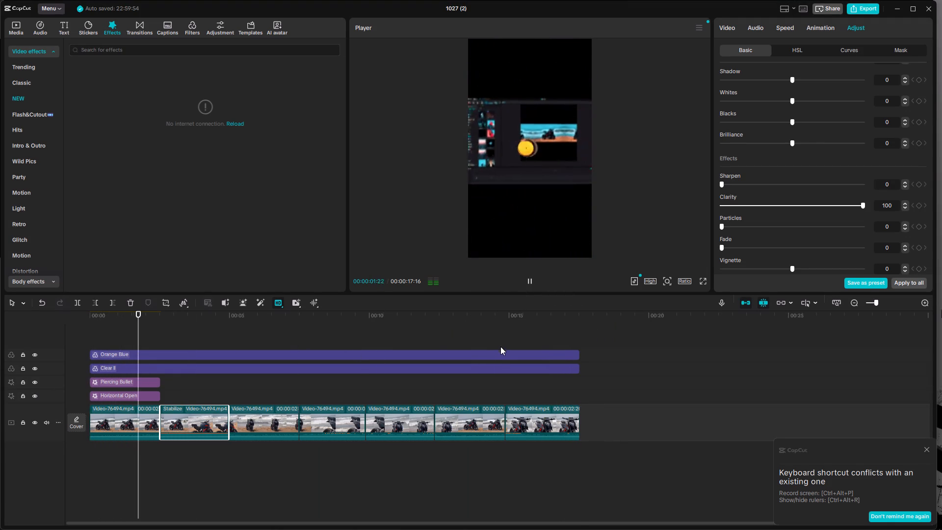